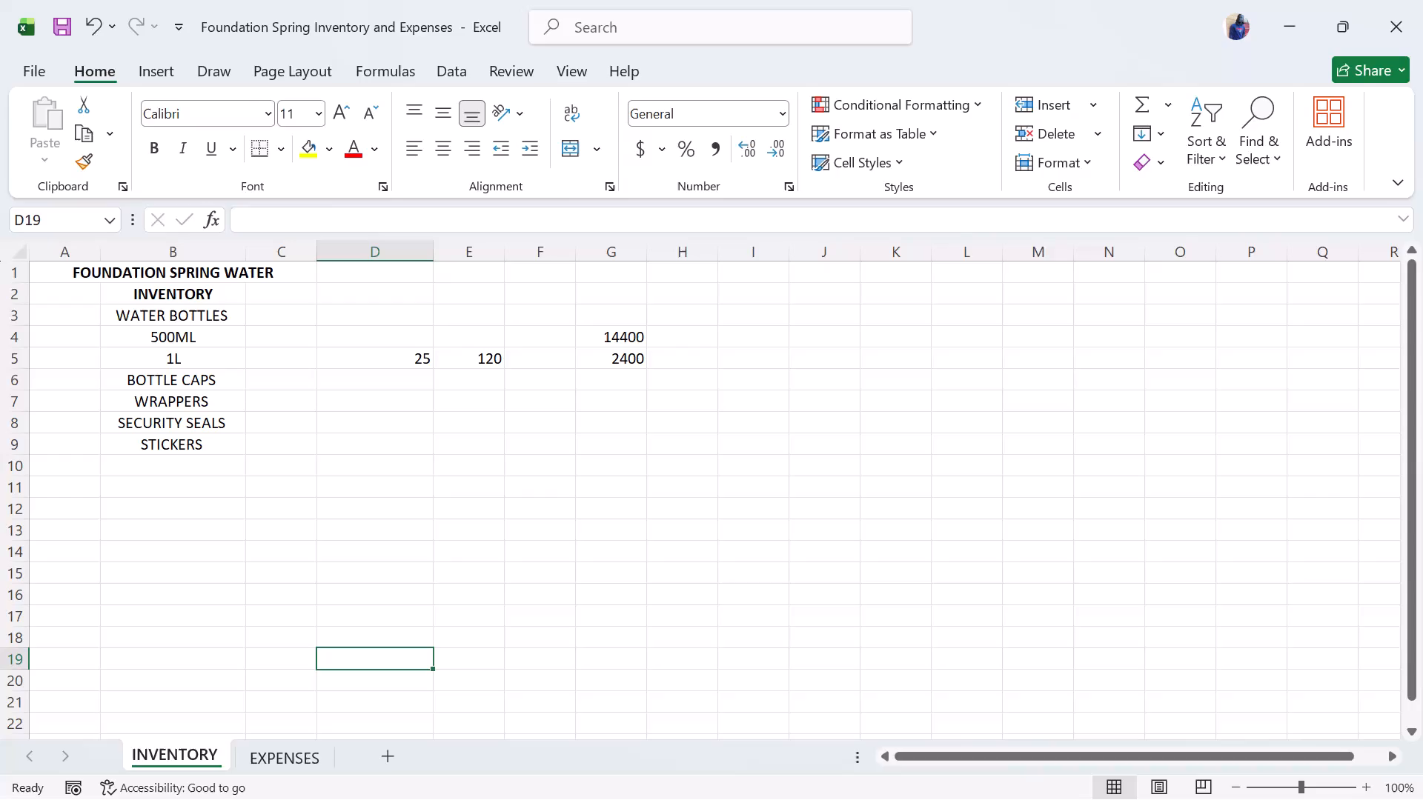
Review the expenditure table on the EXPENSES sheet, then return to the INVENTORY sheet.
{"action": "left_click", "coordinate": [303, 749]}
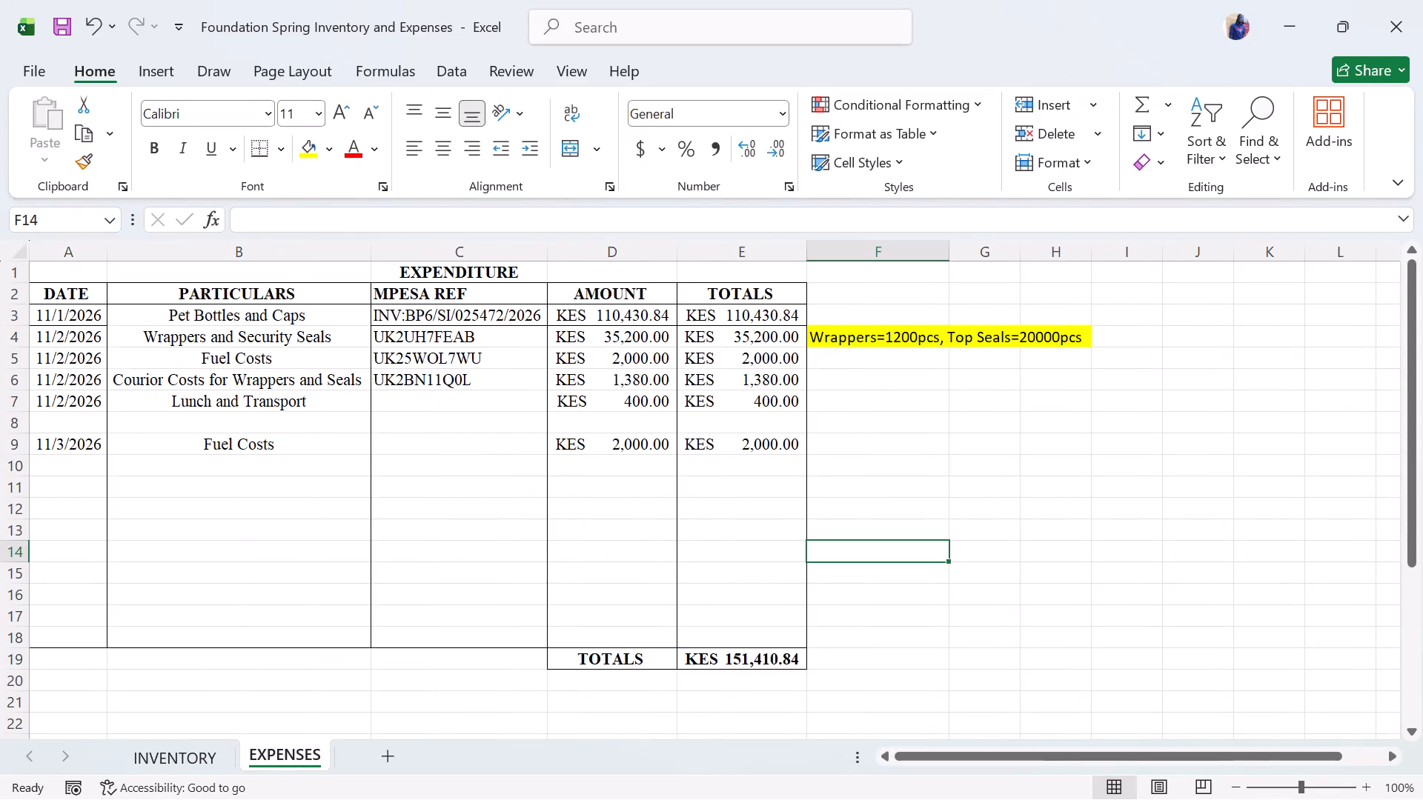
{"action": "scroll", "coordinate": [641, 490], "scroll_direction": "down", "scroll_amount": 1}
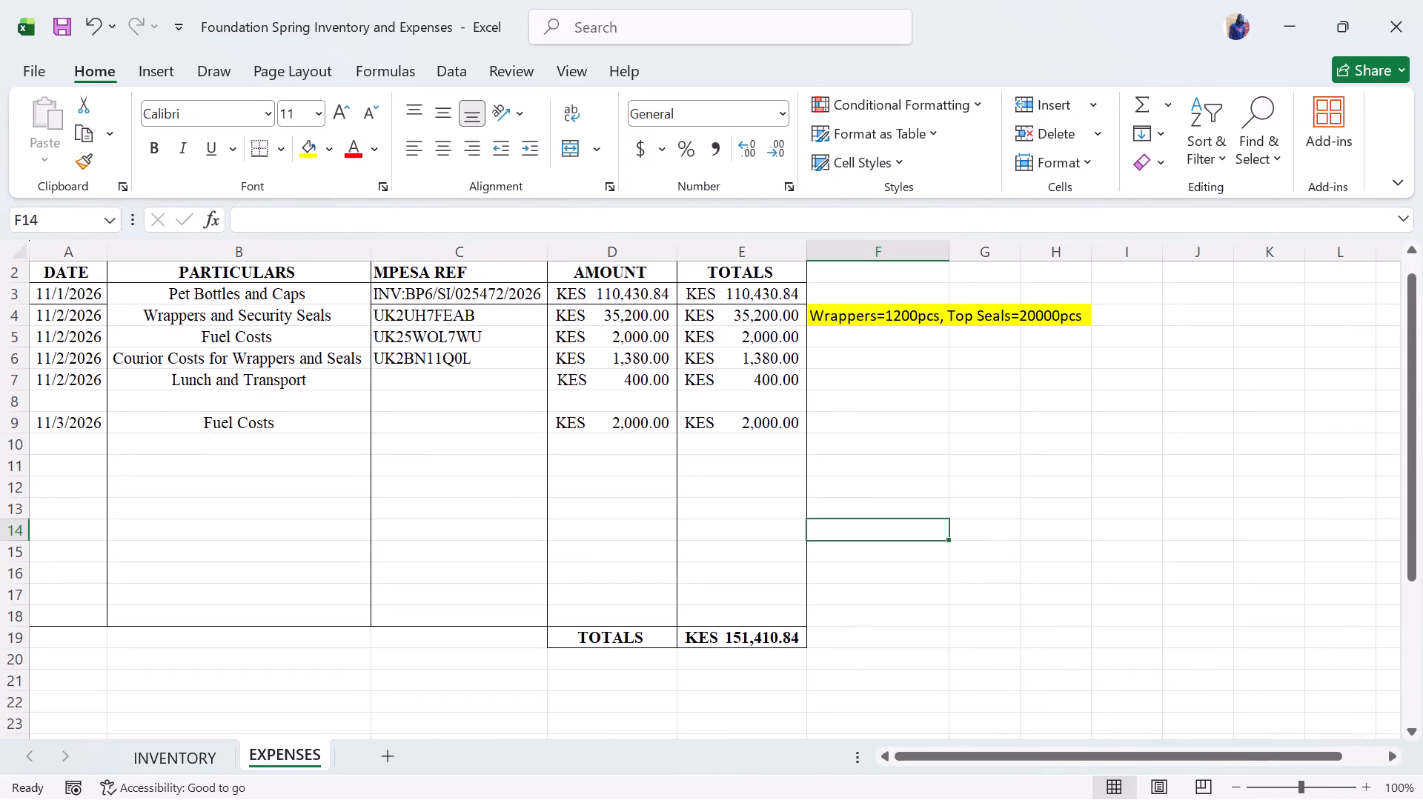
{"action": "left_click", "coordinate": [176, 761]}
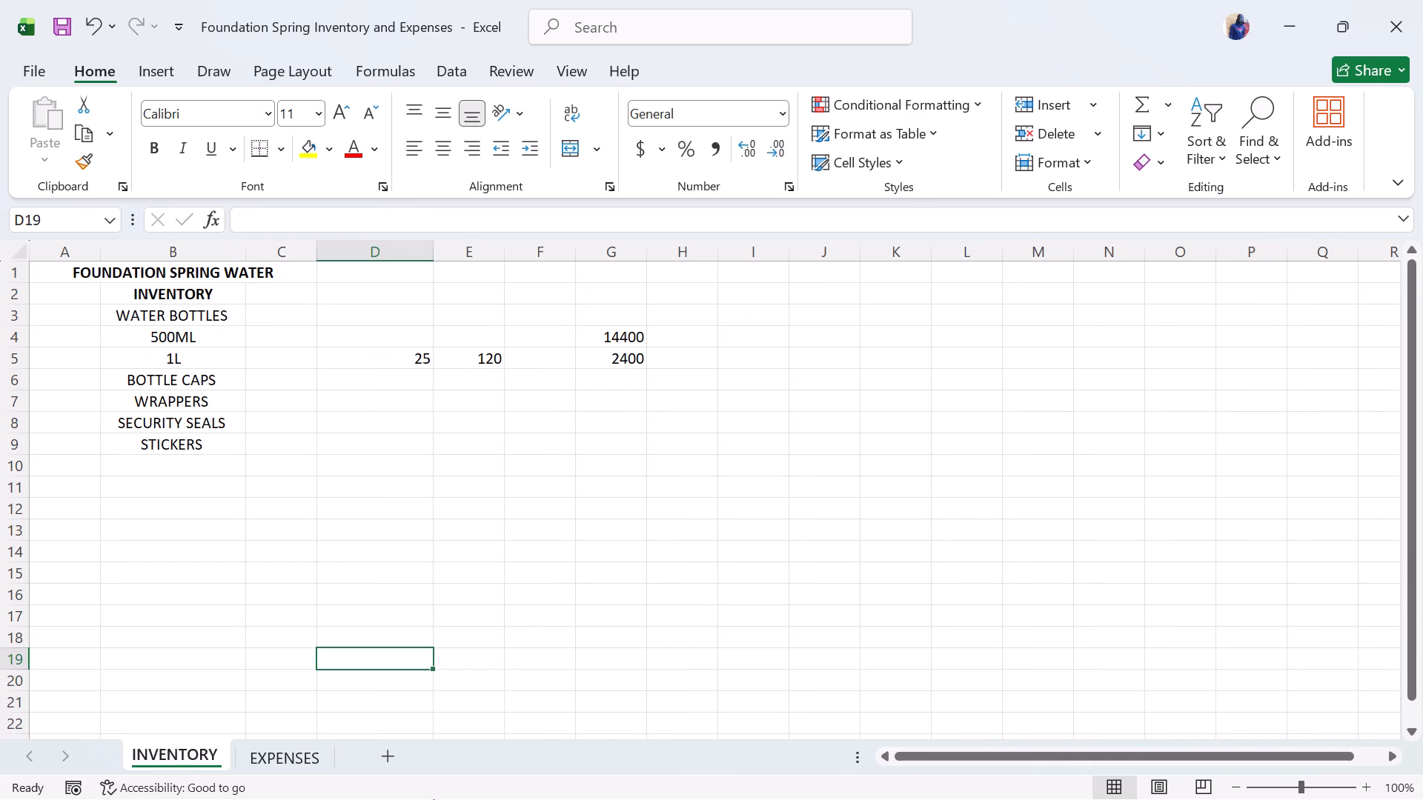
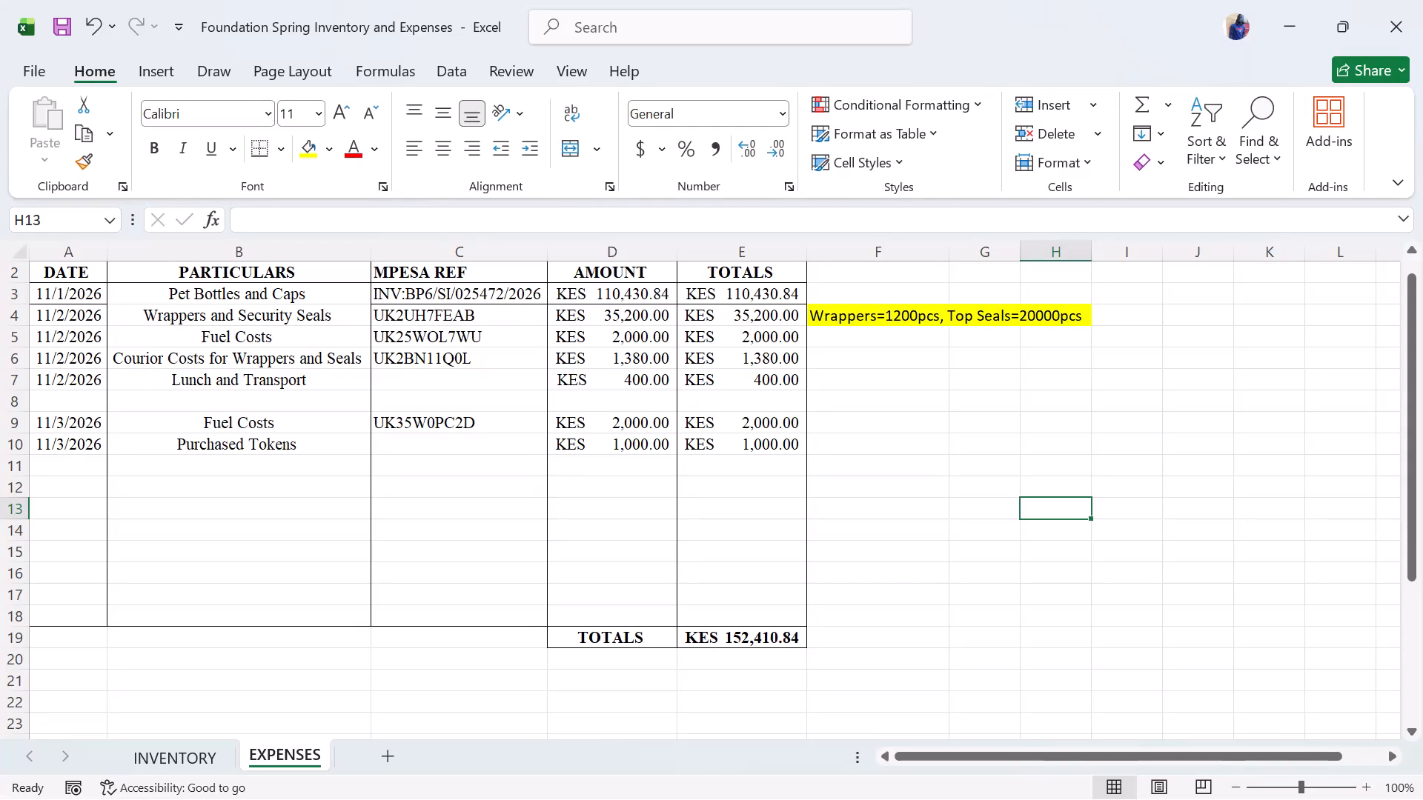
Add a new blank worksheet after the EXPENSES sheet.
{"action": "left_click", "coordinate": [194, 751]}
{"action": "left_click", "coordinate": [266, 756]}
{"action": "left_click", "coordinate": [389, 747]}
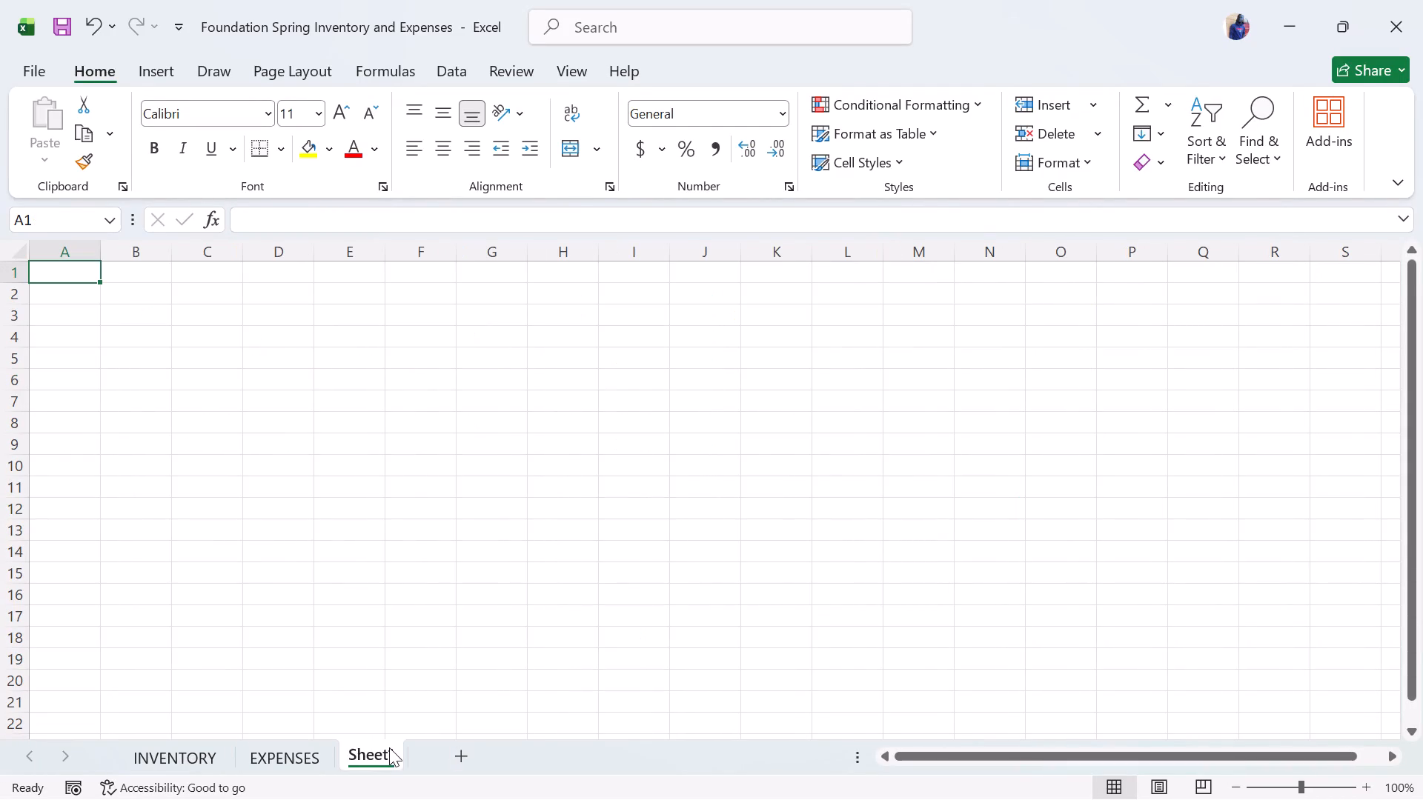
Enter the heading STOCK BALANCES in cell C1 of the new blank worksheet.
{"action": "left_click", "coordinate": [162, 280]}
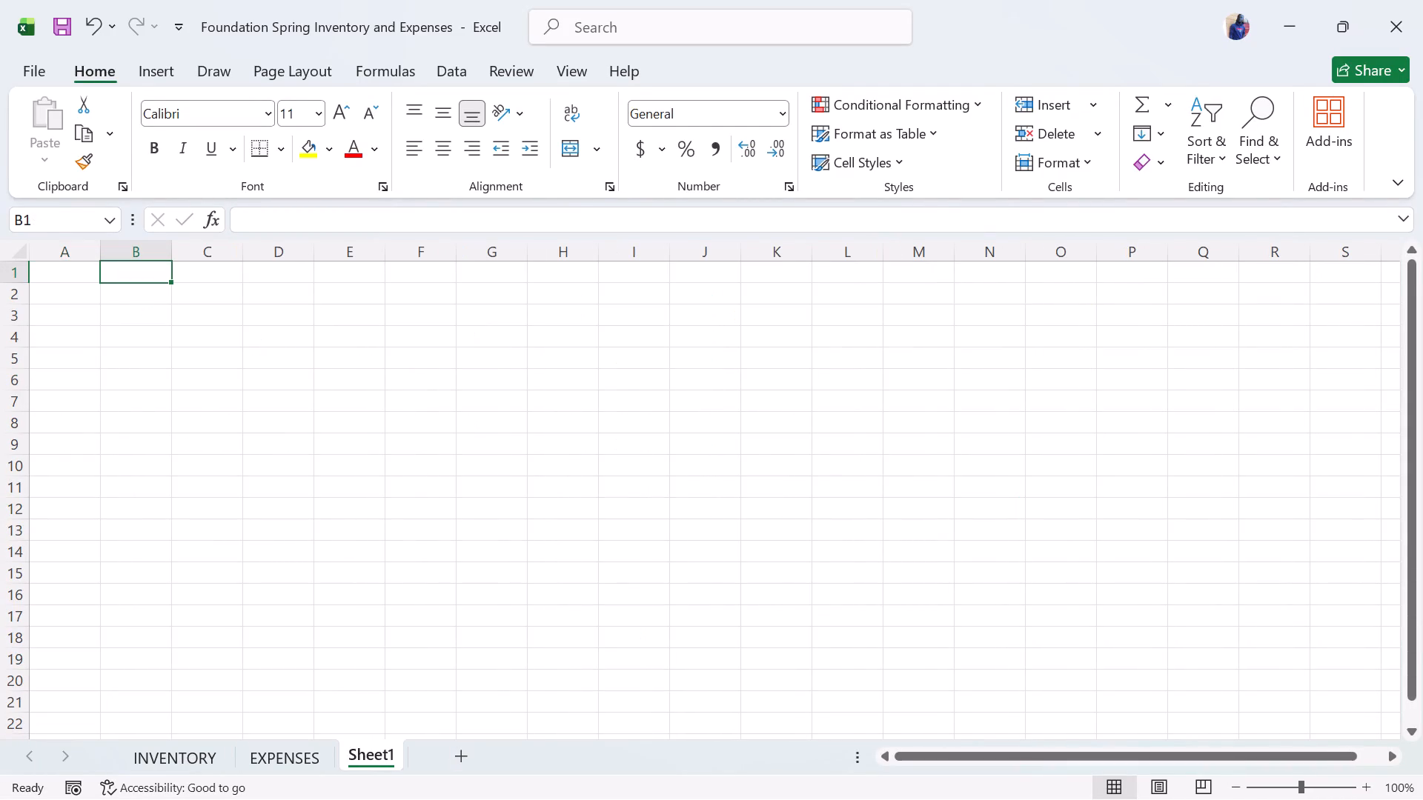
{"action": "left_click", "coordinate": [188, 273]}
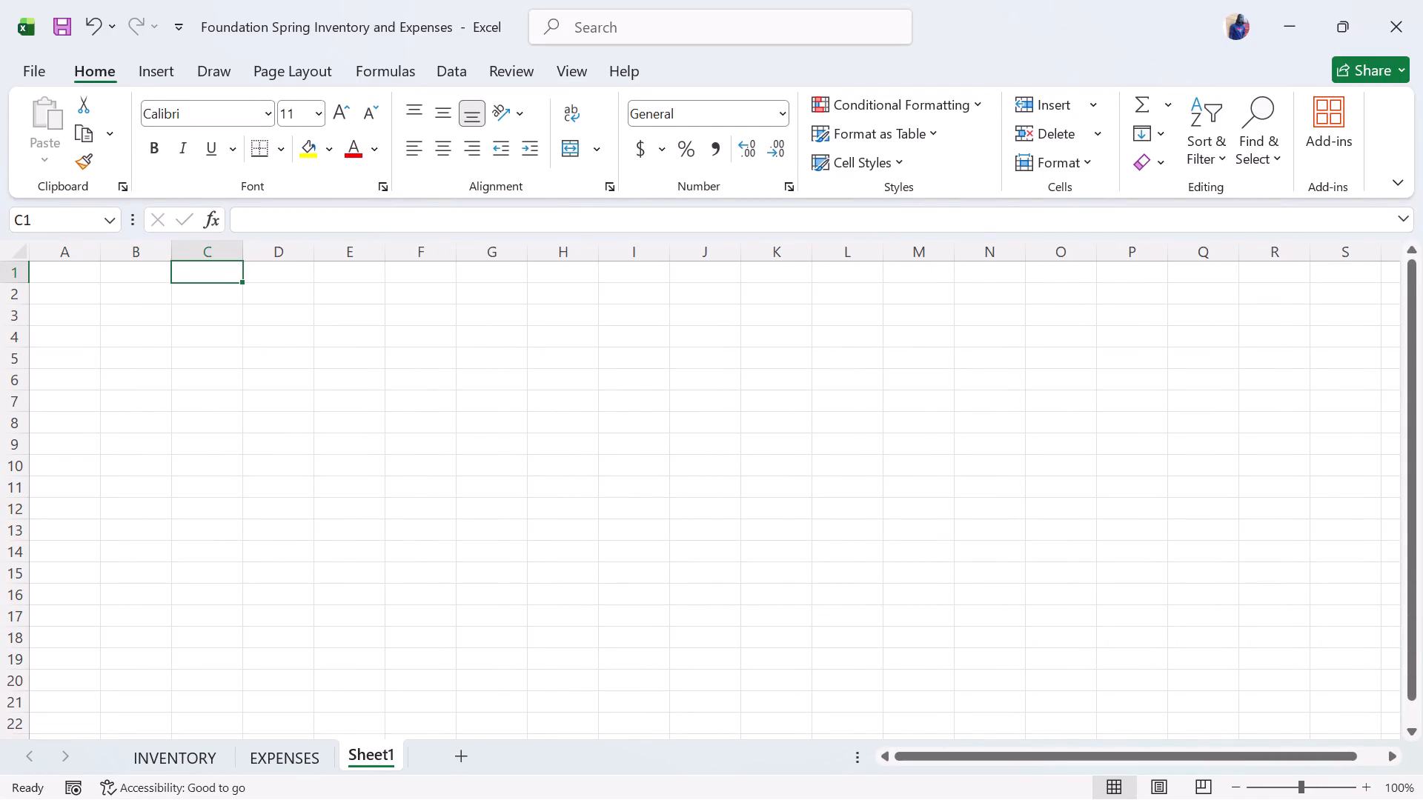
{"action": "type", "text": "STOCK BALANCES"}
{"action": "key", "text": "space"}
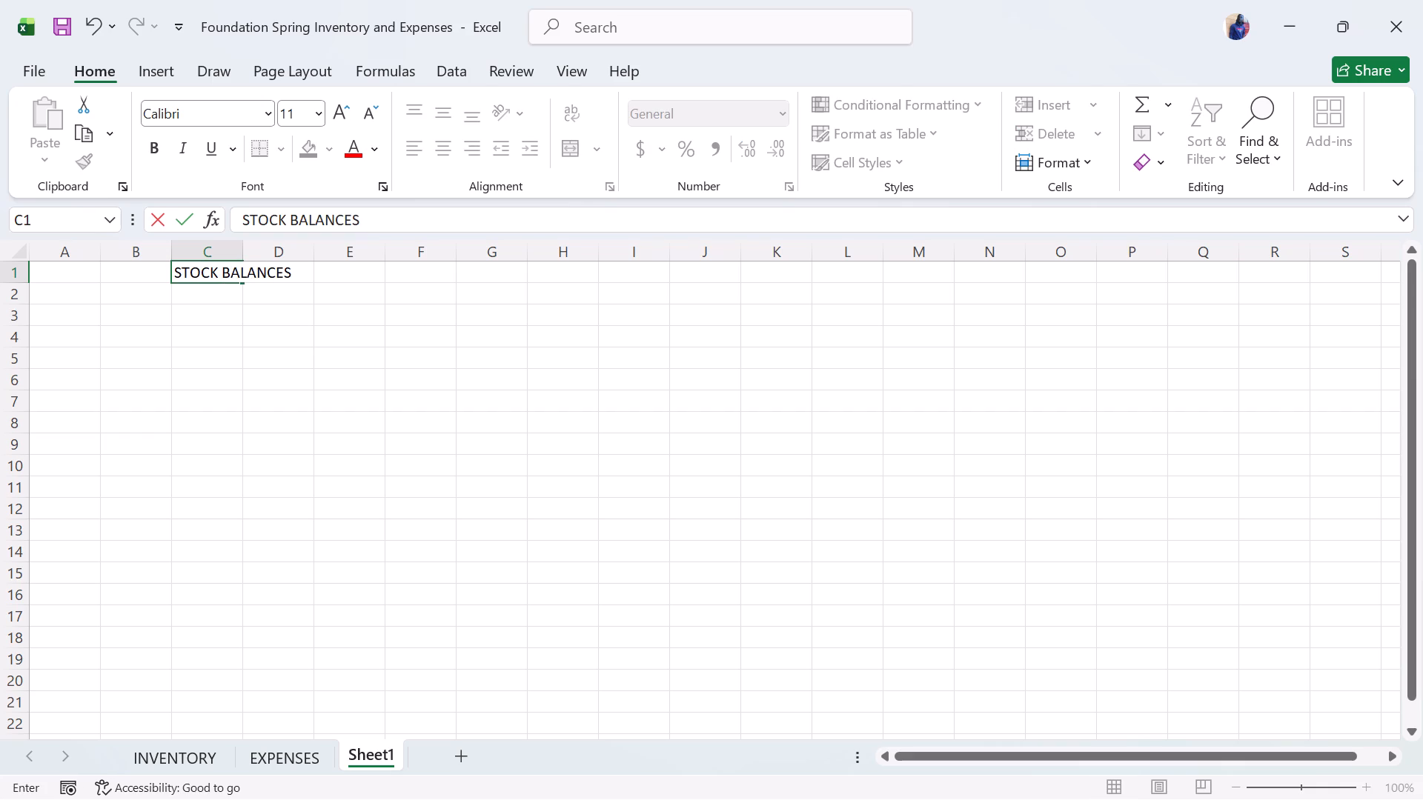
{"action": "key", "text": "BackSpace"}
{"action": "left_click", "coordinate": [190, 299]}
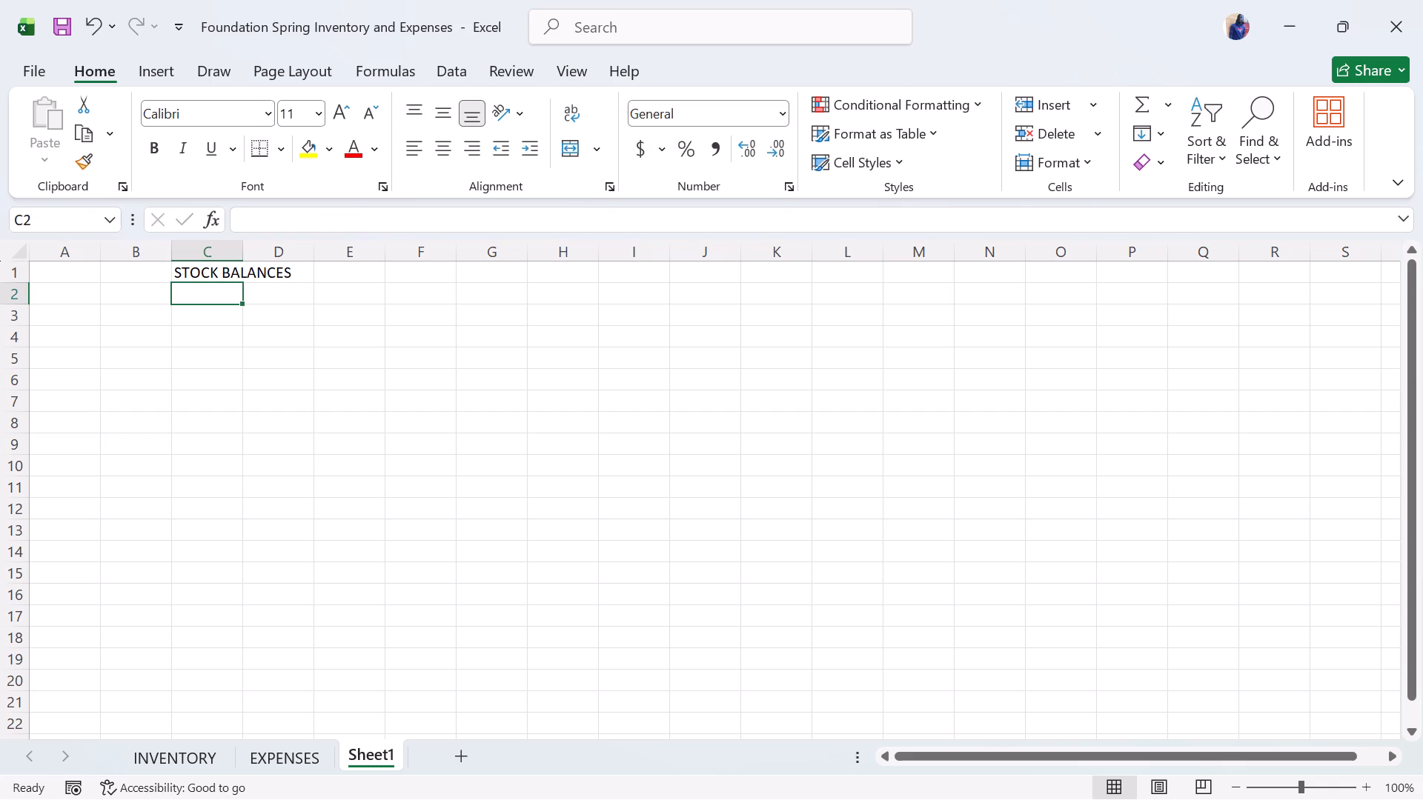
{"action": "left_click", "coordinate": [262, 288]}
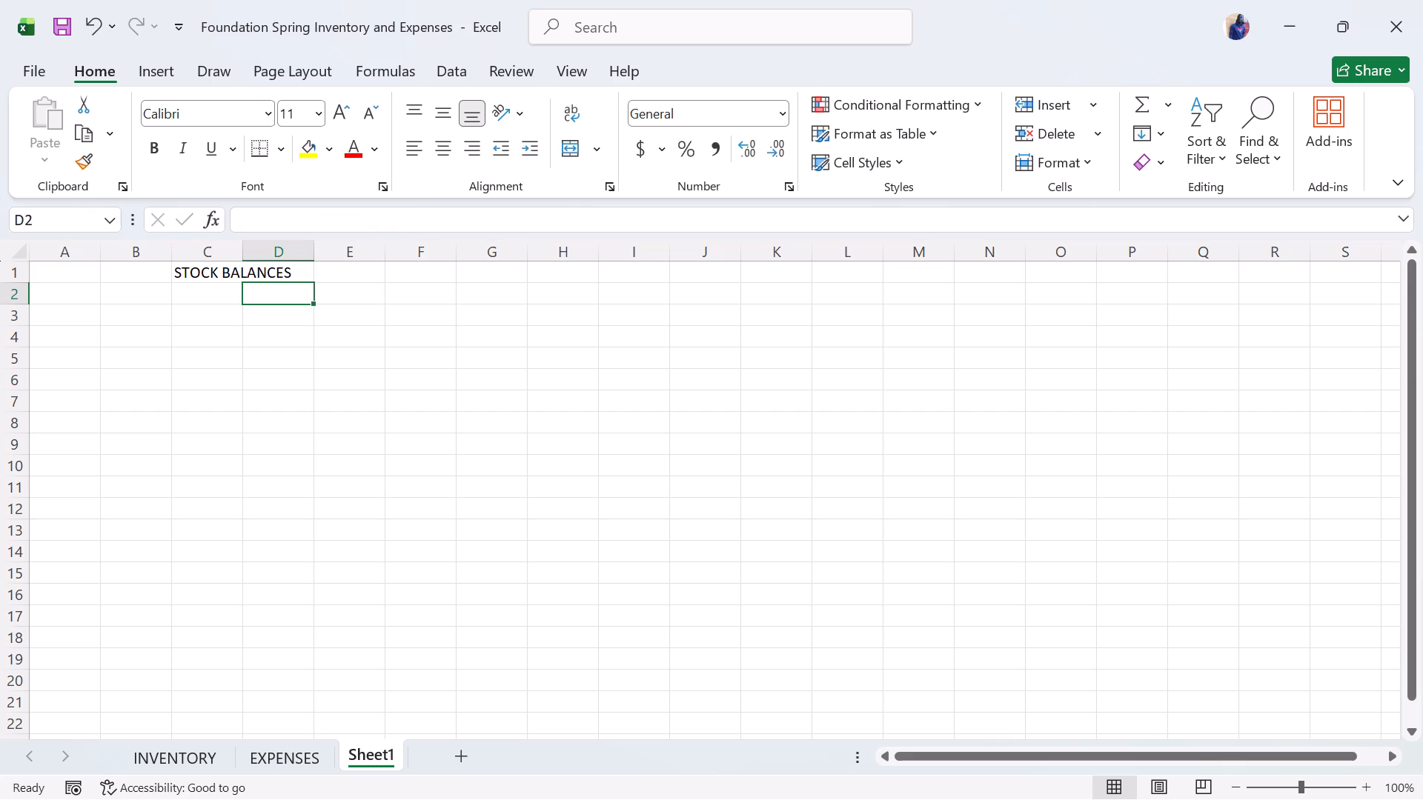
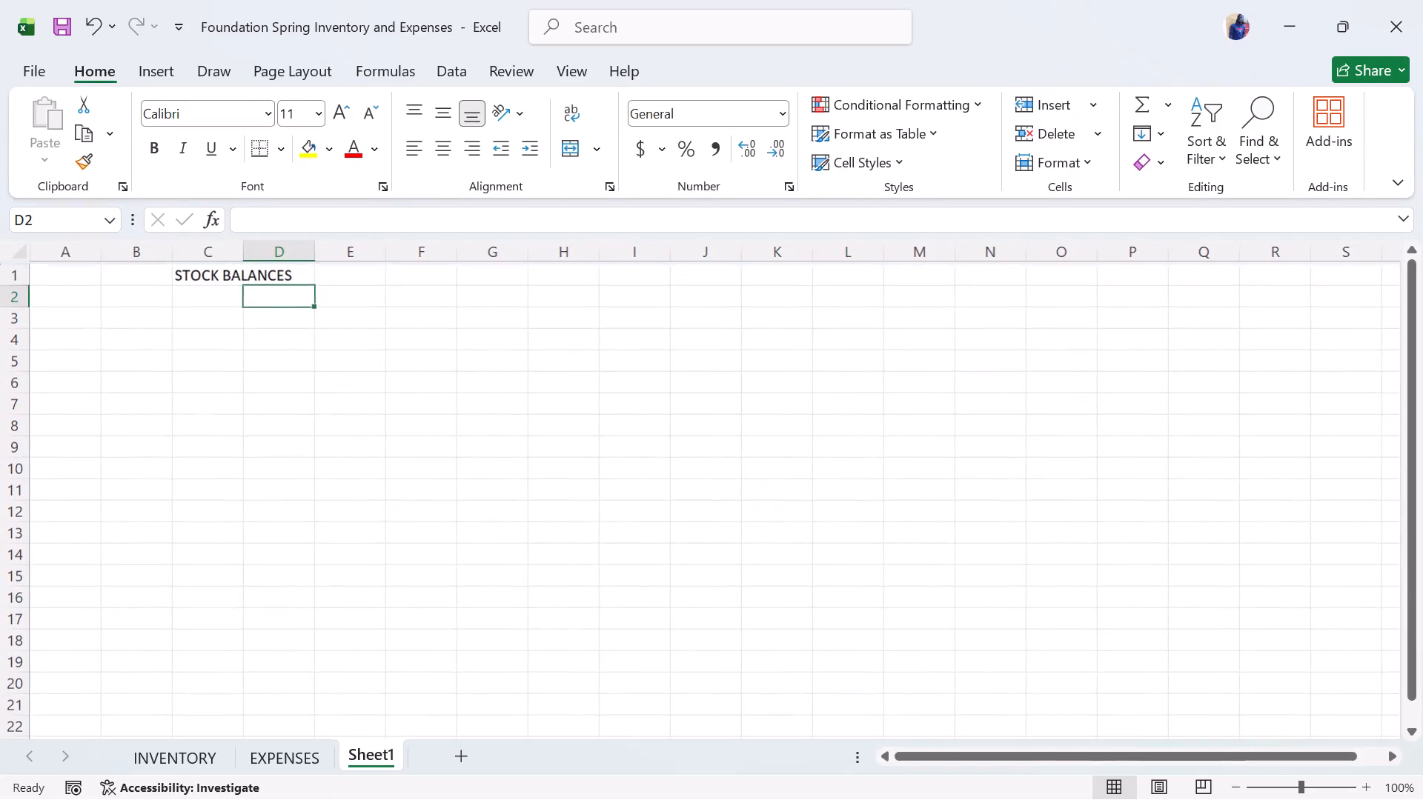
Switch to the EXPENSES sheet to check the recorded expenditure entries.
{"action": "left_click", "coordinate": [276, 759]}
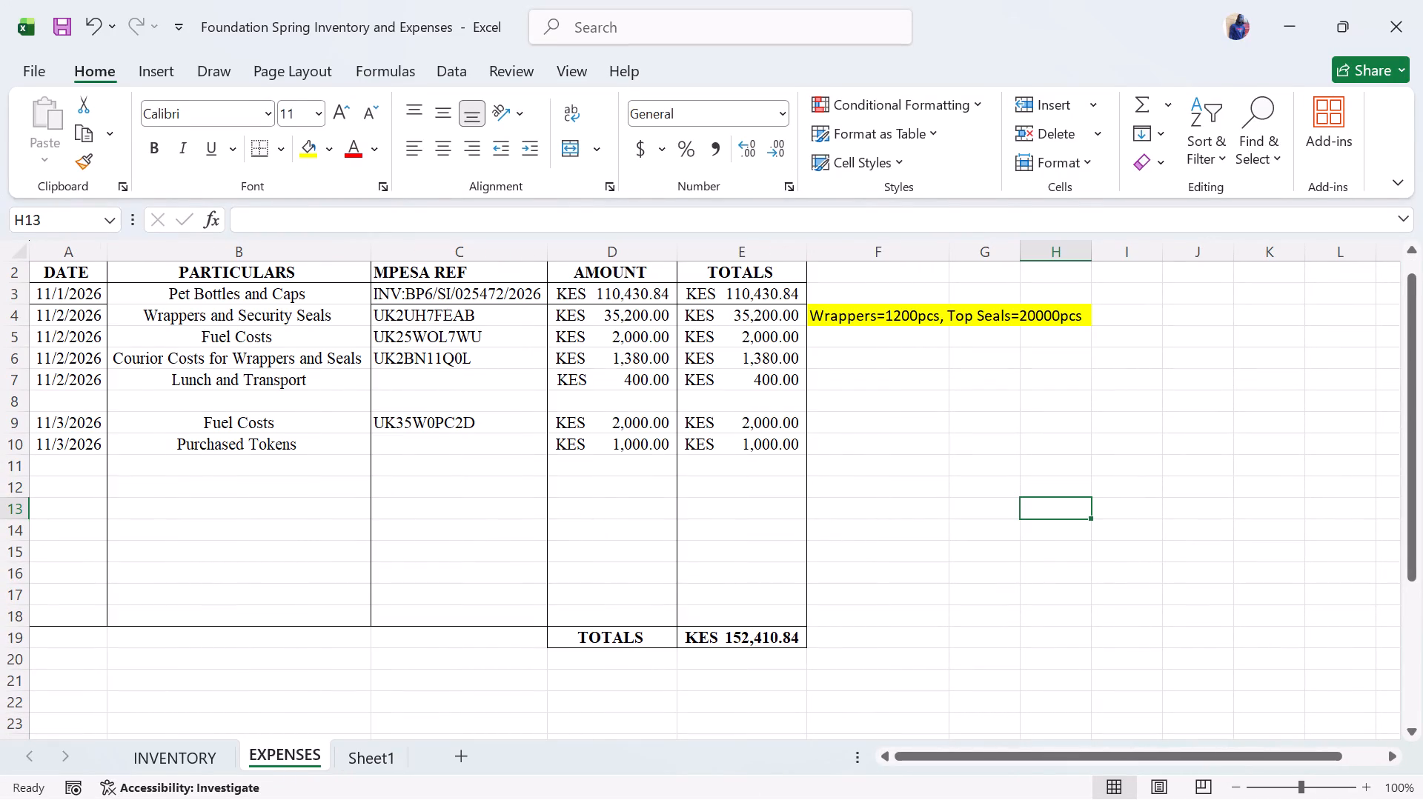
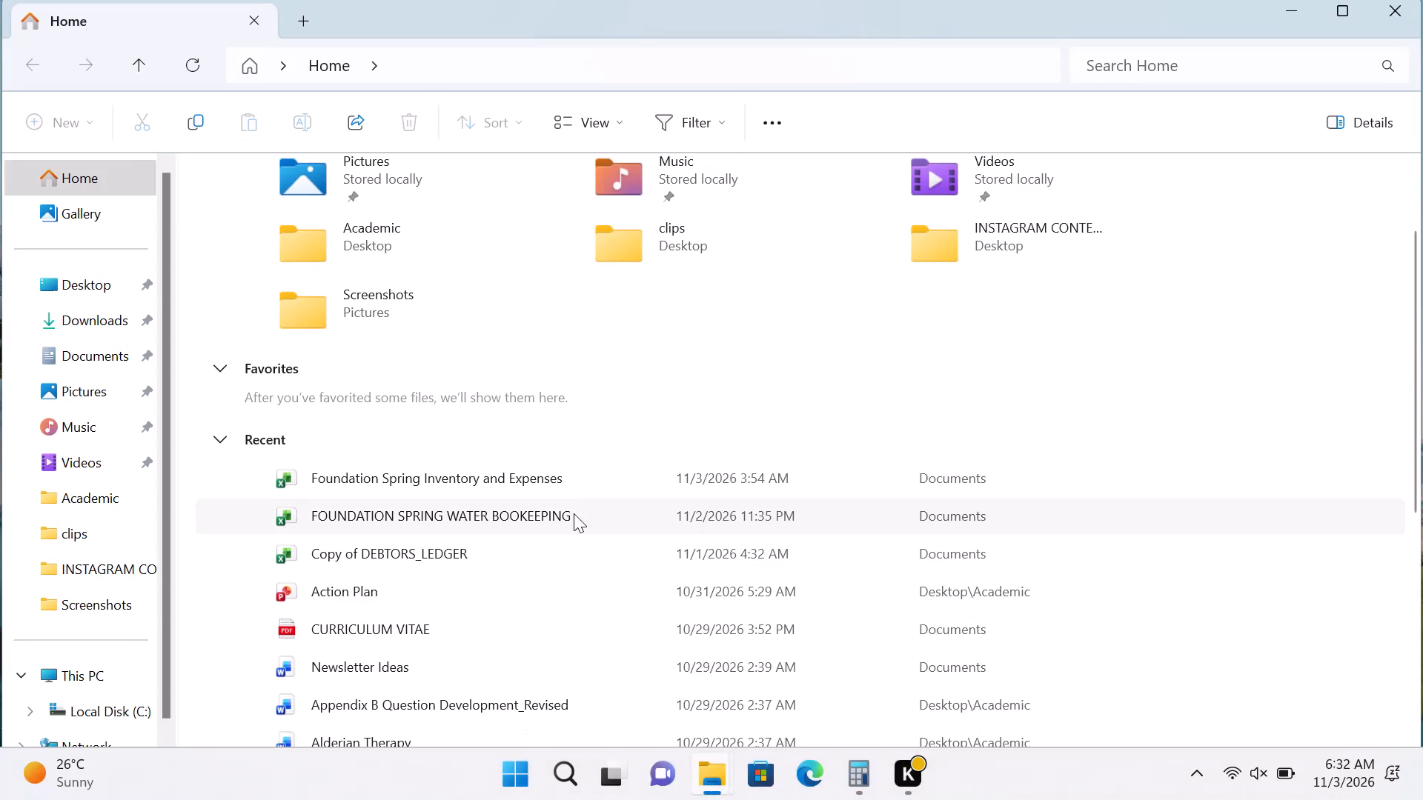
Open the Foundation Spring Inventory and Expenses workbook to check its INVENTORY sheet, and close it.
{"action": "double_click", "coordinate": [554, 487]}
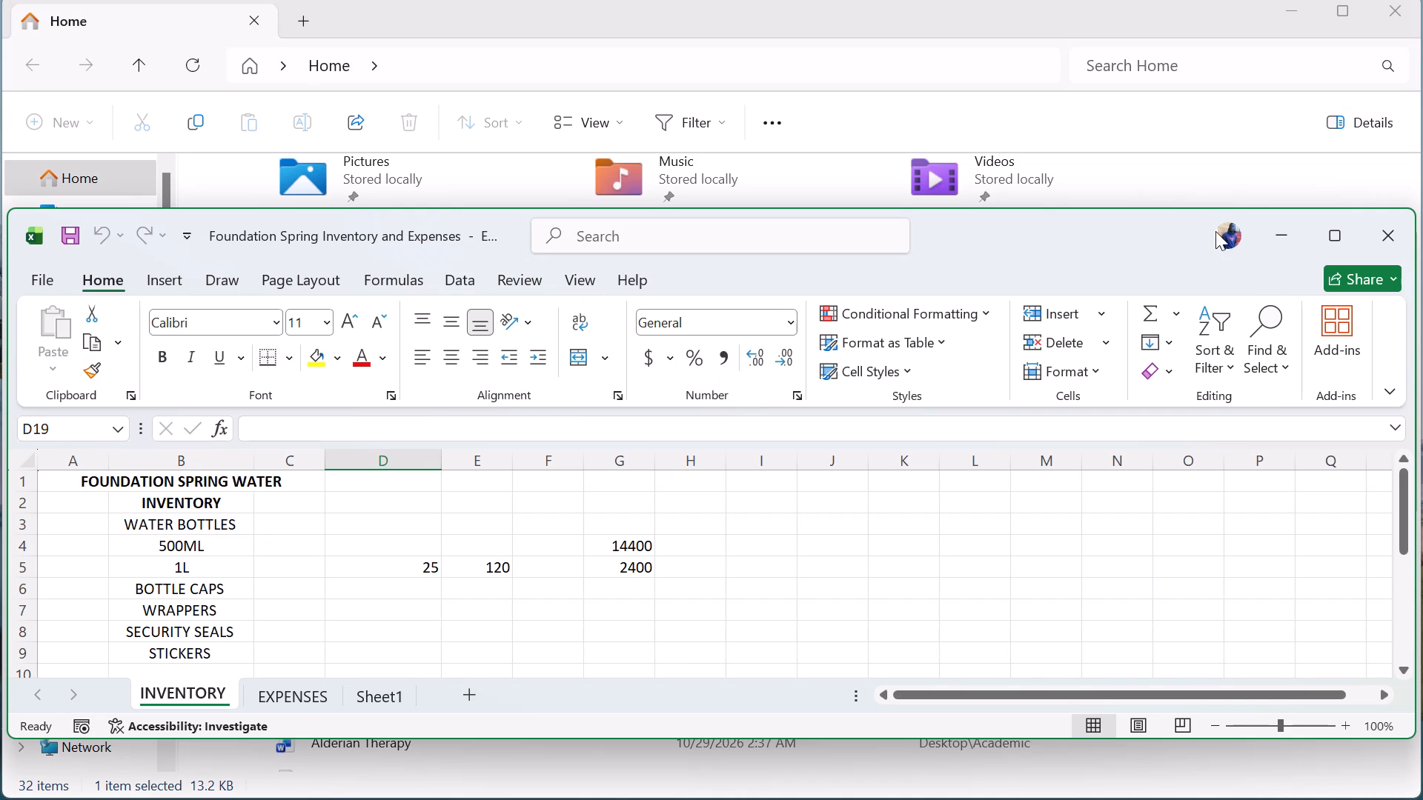
{"action": "left_click", "coordinate": [1342, 230]}
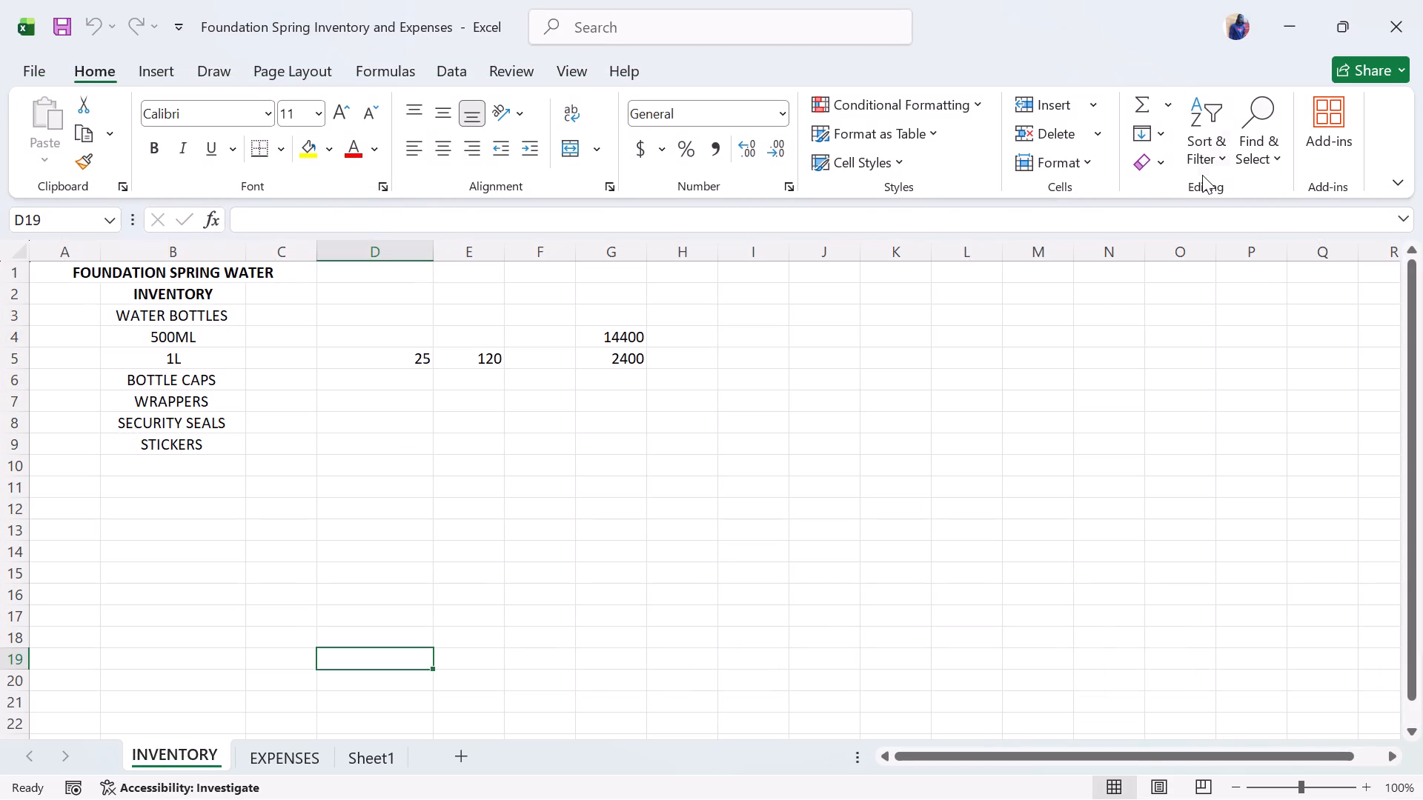
{"action": "left_click", "coordinate": [1422, 0]}
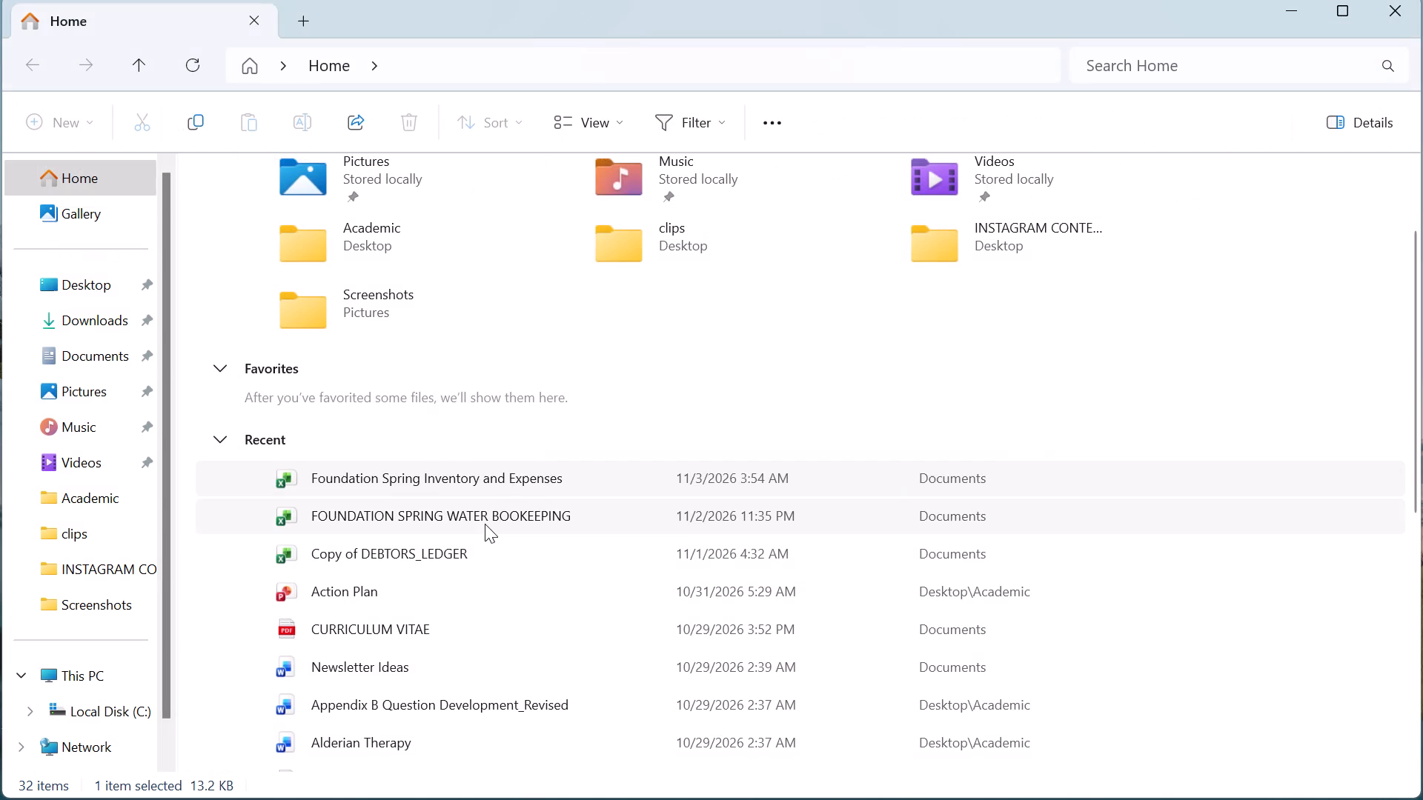
Open the FOUNDATION SPRING WATER BOOKEEPING workbook from the recent files.
{"action": "double_click", "coordinate": [481, 523]}
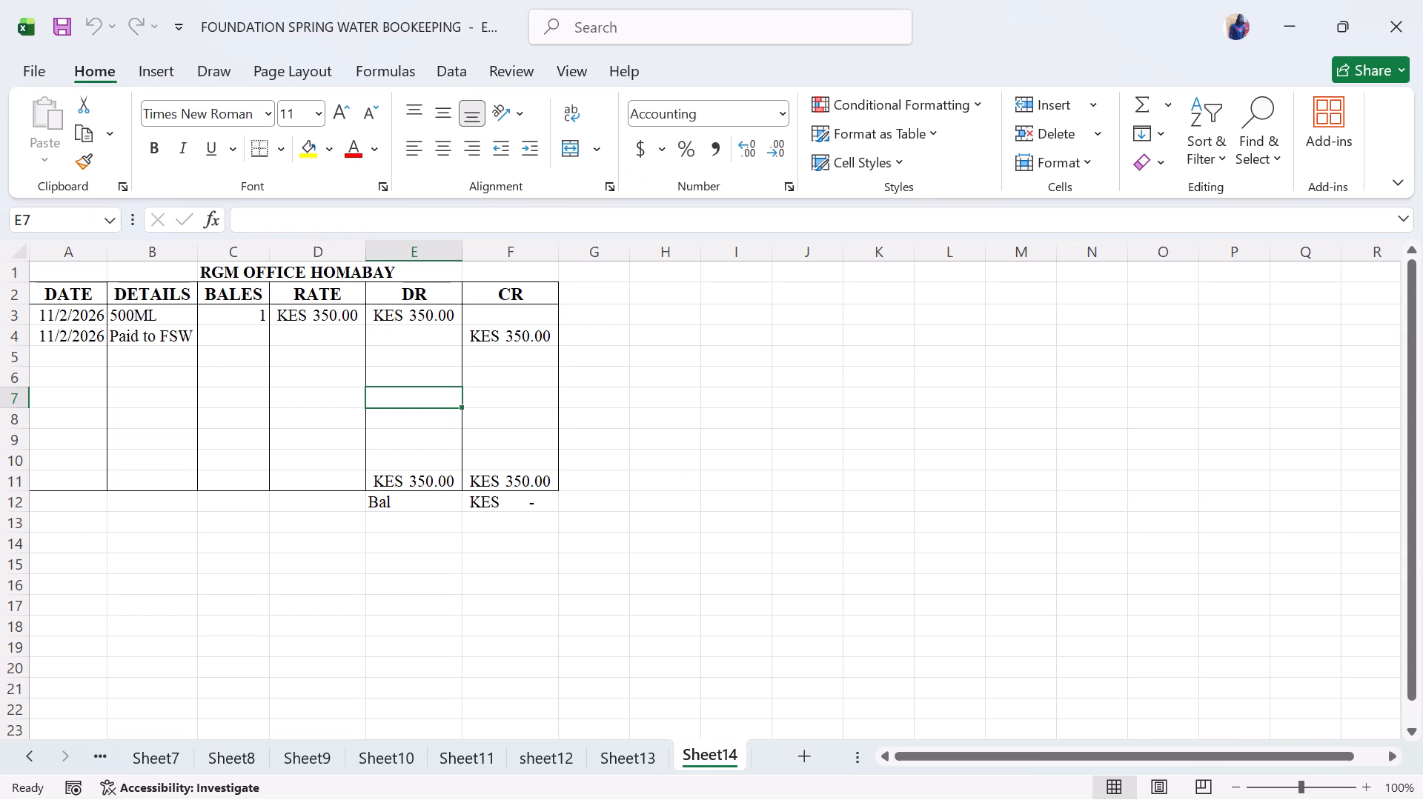
Examine the stock balance table on Sheet1, and look at Sheet3 and the first named debtor's ledger sheet.
{"action": "triple_click", "coordinate": [30, 759]}
{"action": "triple_click", "coordinate": [30, 759]}
{"action": "triple_click", "coordinate": [30, 759]}
{"action": "triple_click", "coordinate": [30, 759]}
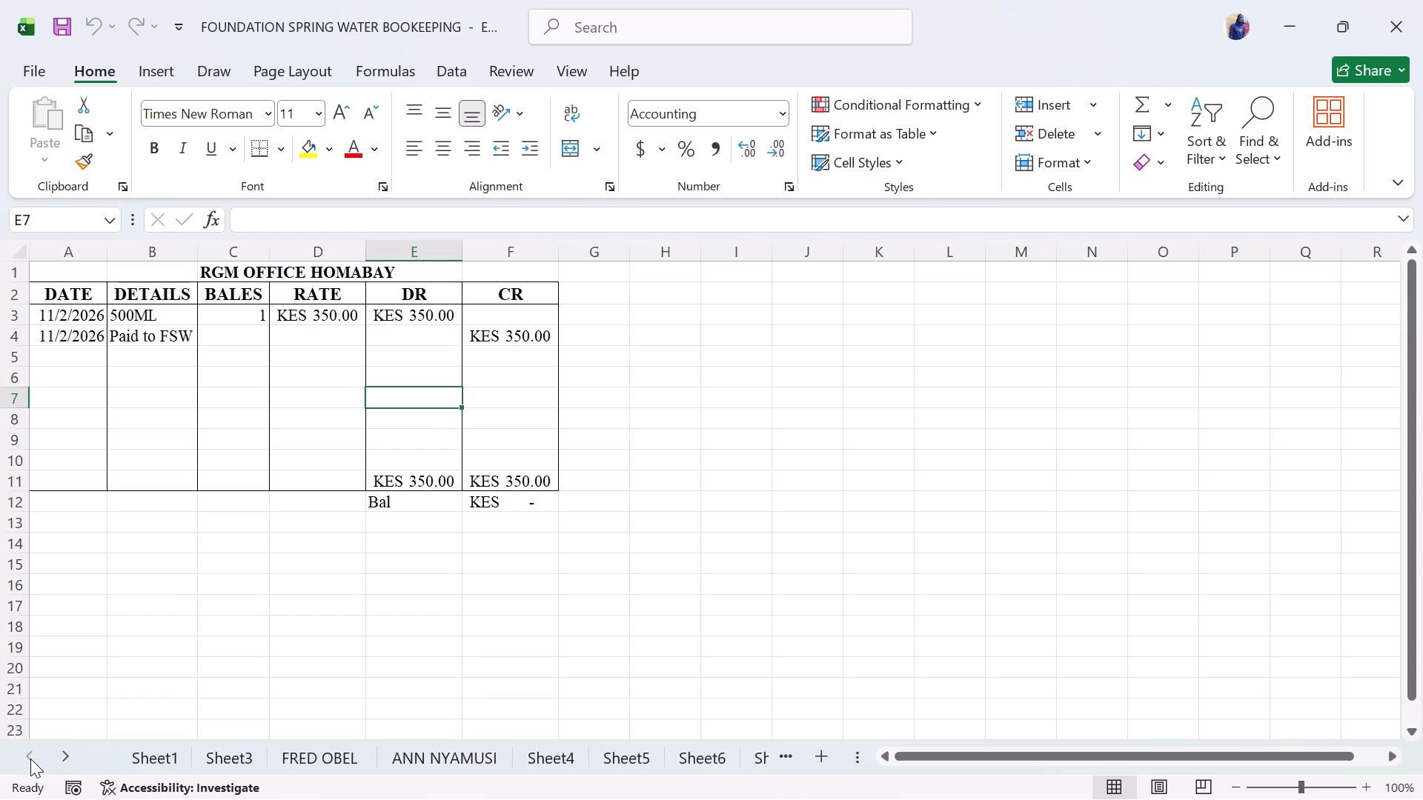
{"action": "triple_click", "coordinate": [30, 759]}
{"action": "left_click", "coordinate": [144, 759]}
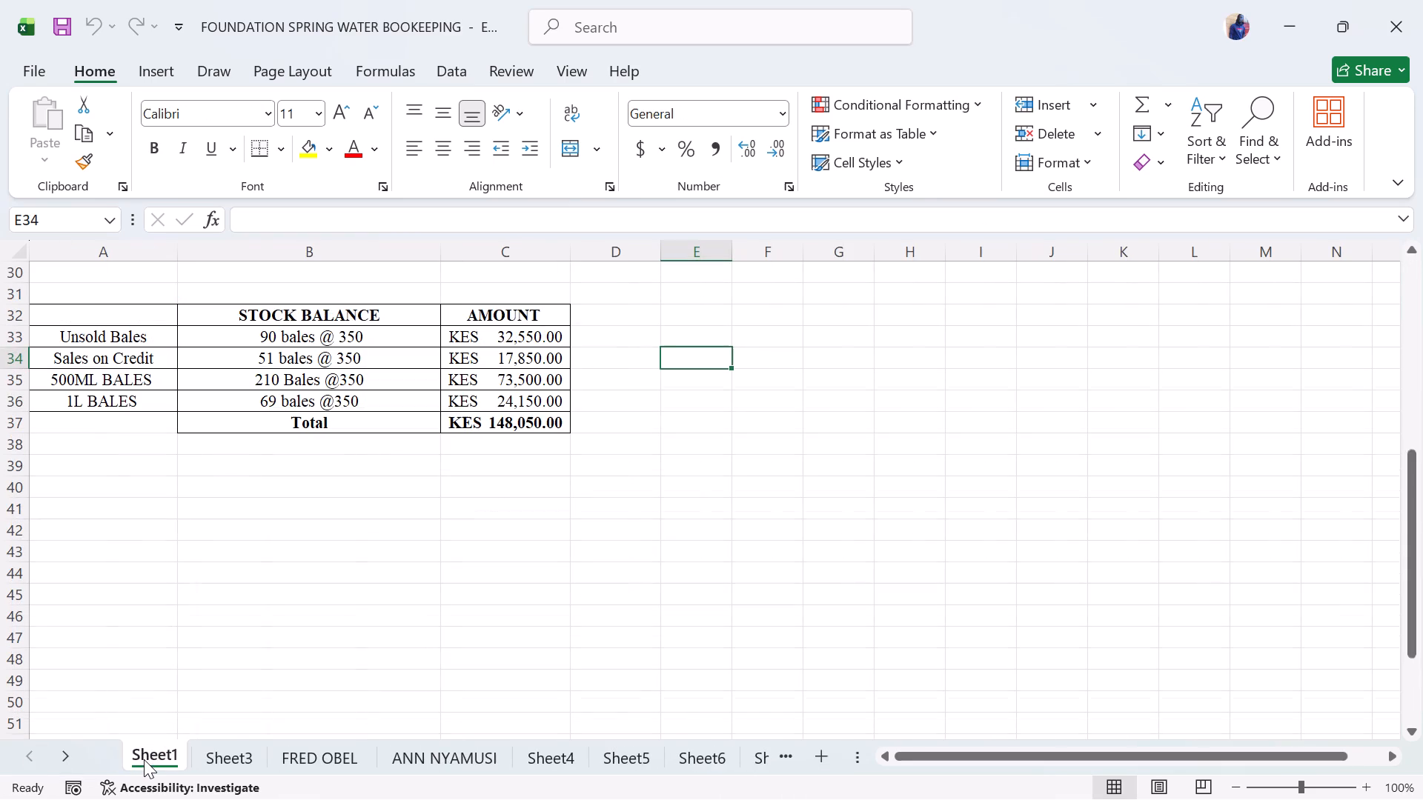
{"action": "scroll", "coordinate": [305, 565], "scroll_direction": "up", "scroll_amount": 2}
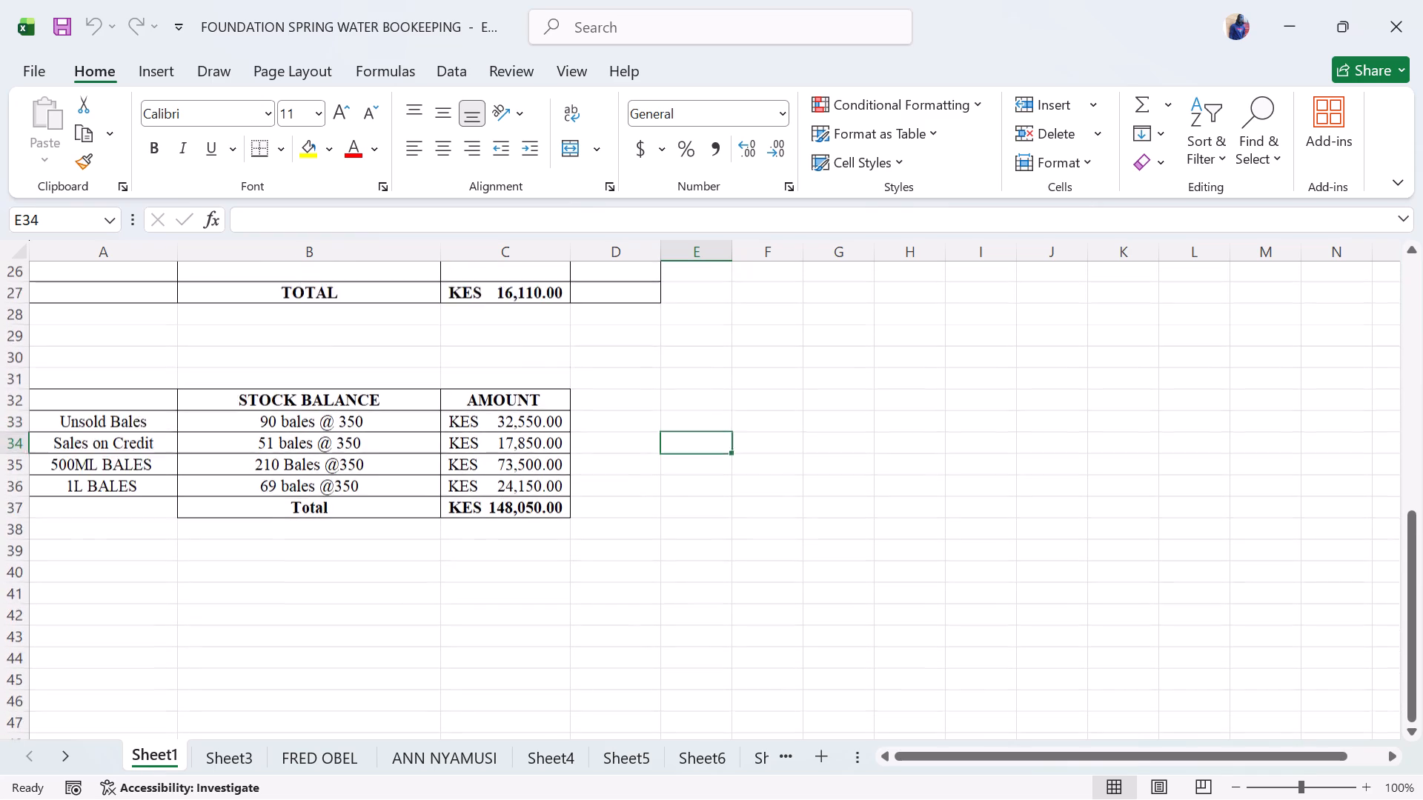
{"action": "scroll", "coordinate": [305, 565], "scroll_direction": "up", "scroll_amount": 1}
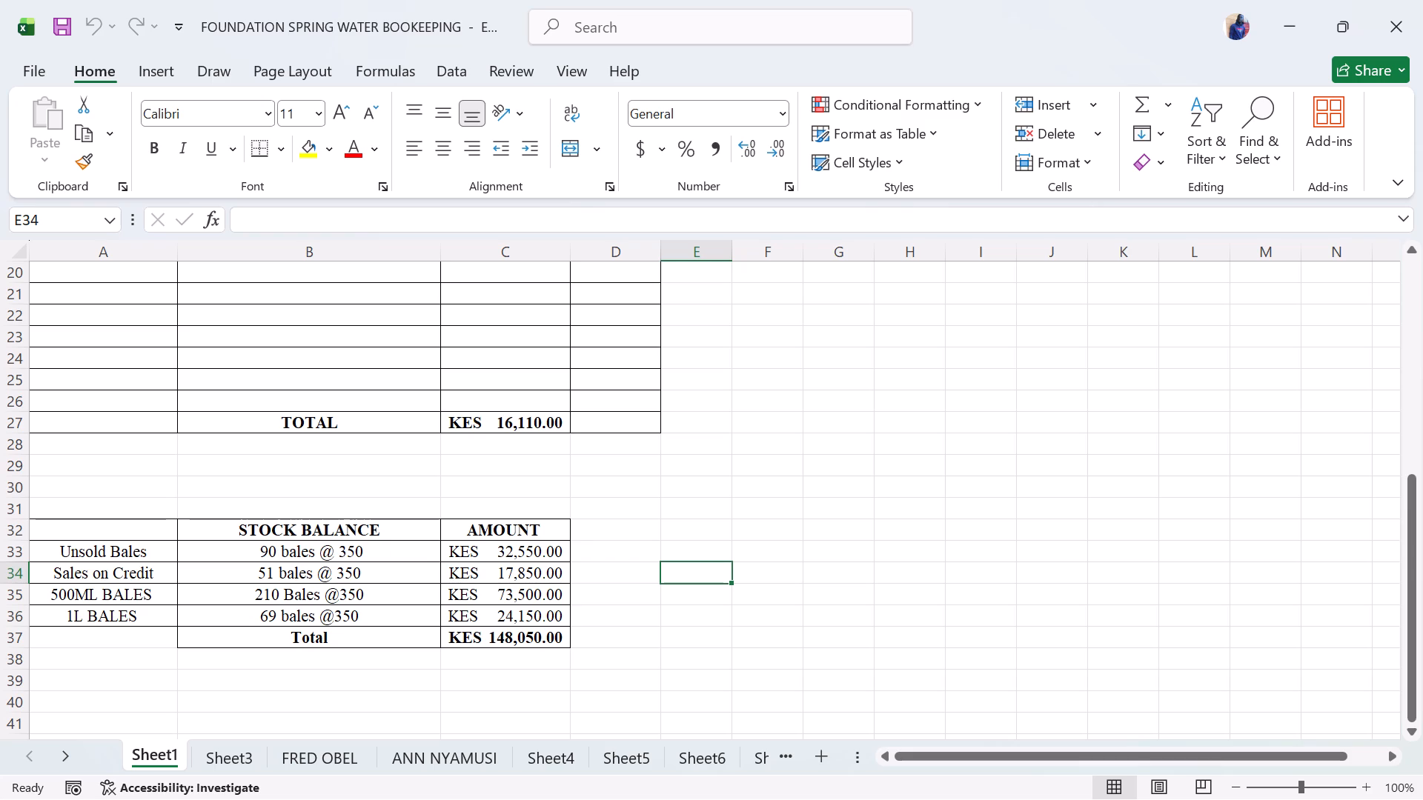
{"action": "scroll", "coordinate": [305, 565], "scroll_direction": "up", "scroll_amount": 1}
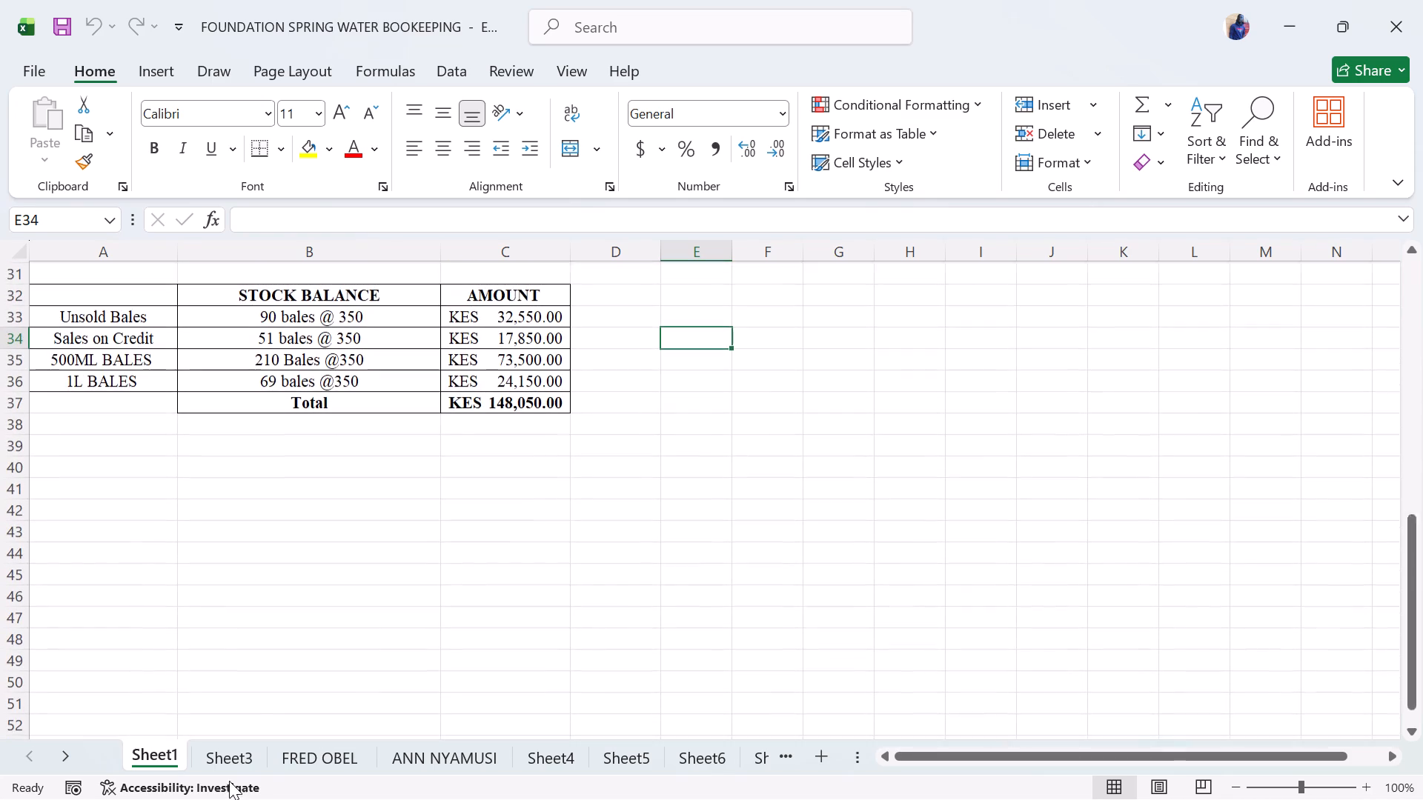
{"action": "left_click", "coordinate": [220, 761]}
{"action": "left_click", "coordinate": [319, 752]}
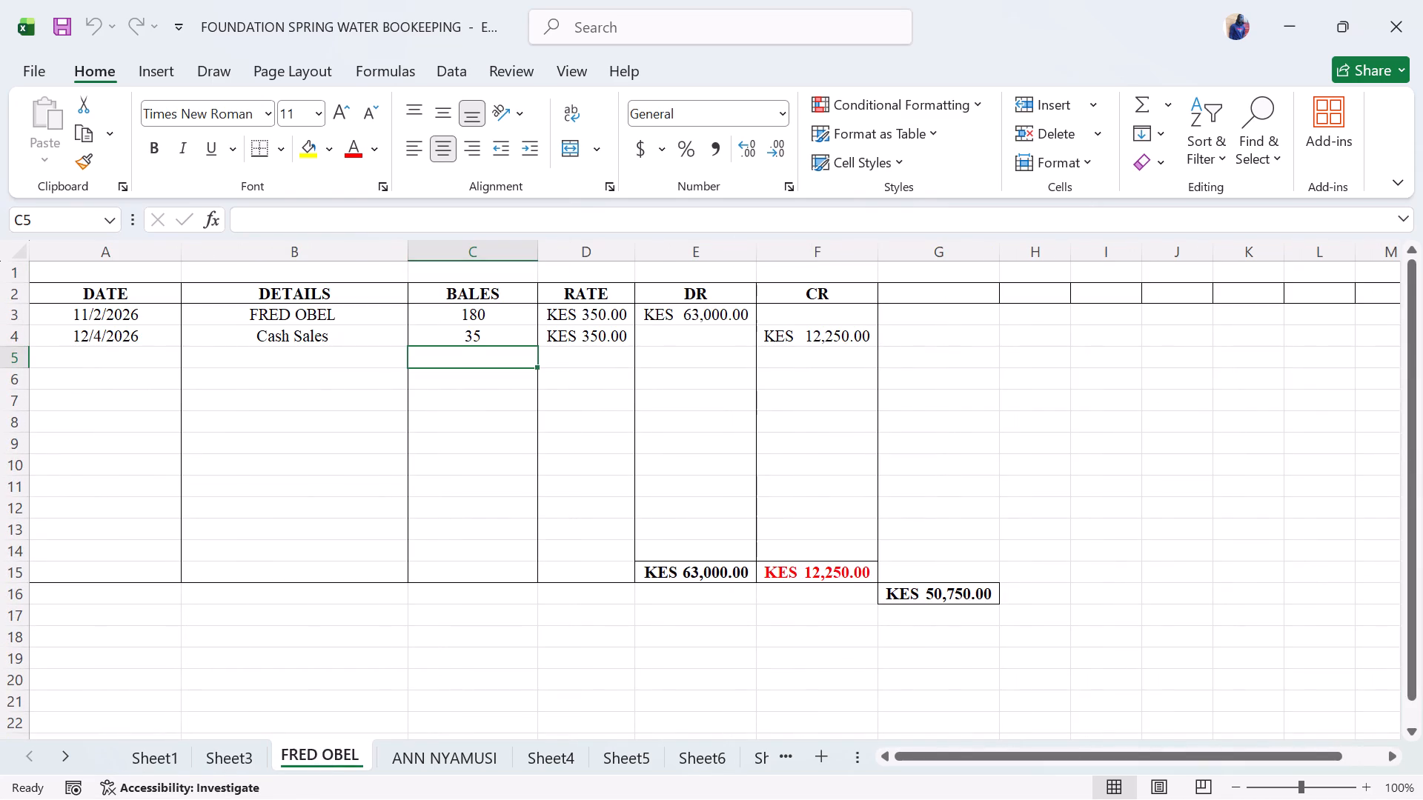
Check the ledger on the last sheet, Sheet14, and add a new blank sheet after it.
{"action": "triple_click", "coordinate": [53, 758]}
{"action": "triple_click", "coordinate": [53, 758]}
{"action": "left_click", "coordinate": [53, 758]}
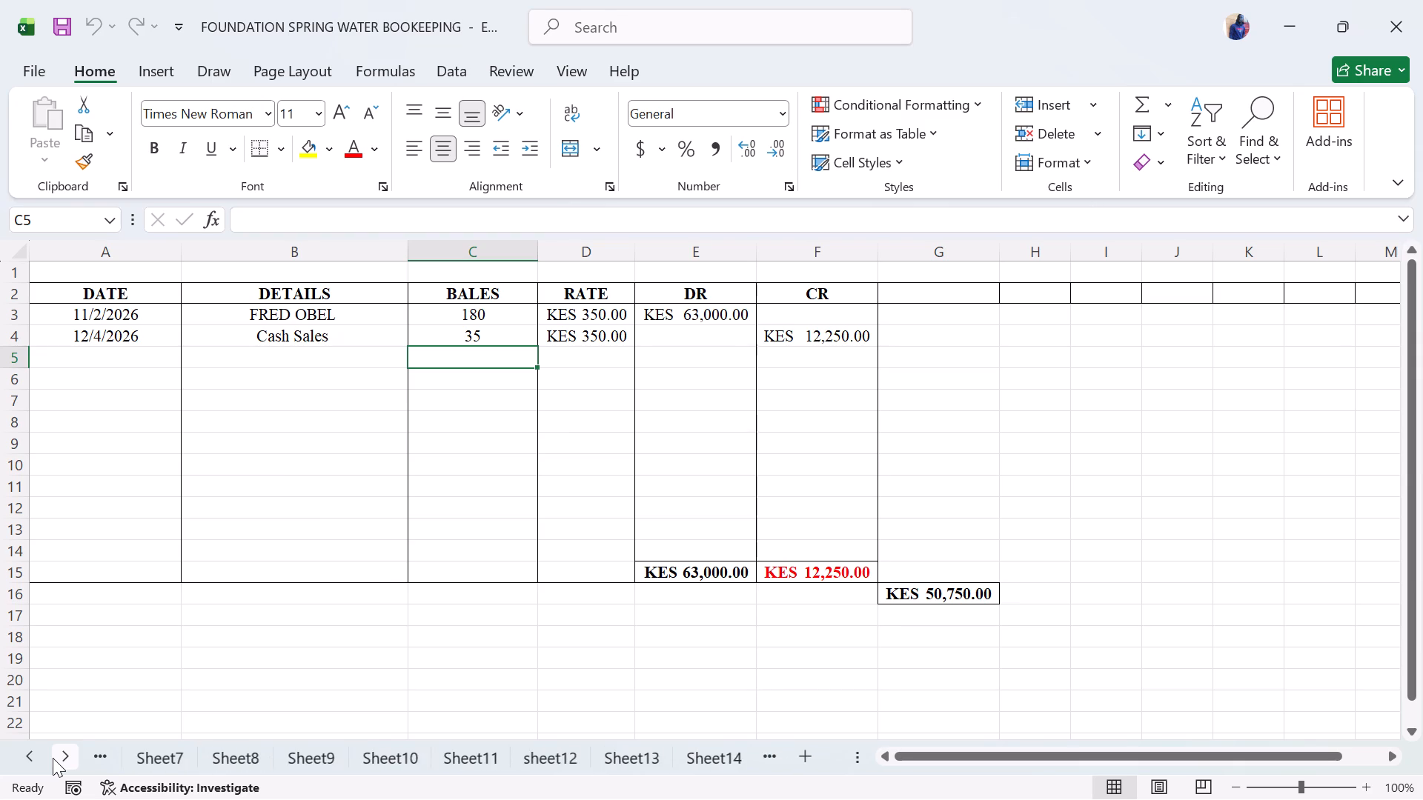
{"action": "left_click", "coordinate": [717, 767]}
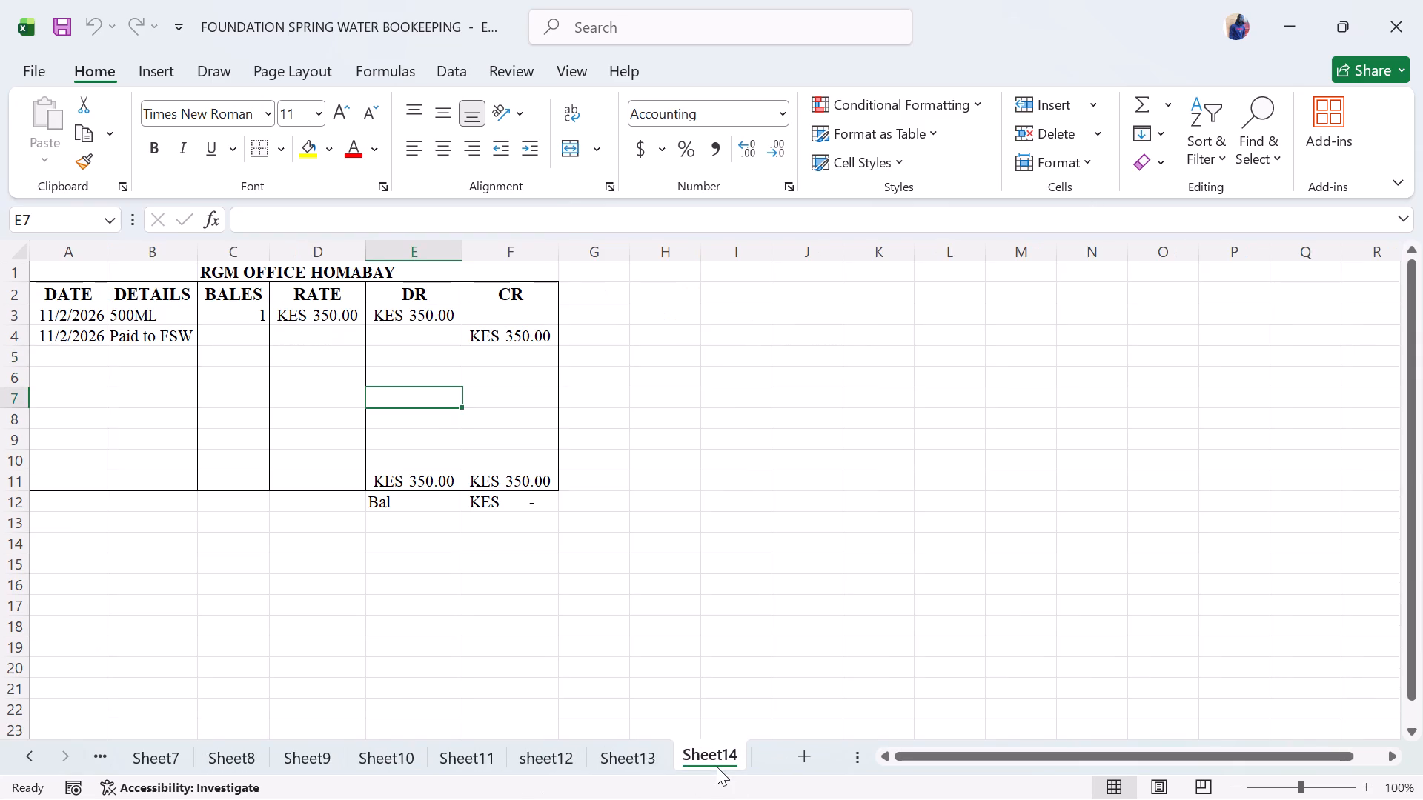
{"action": "left_click", "coordinate": [808, 763]}
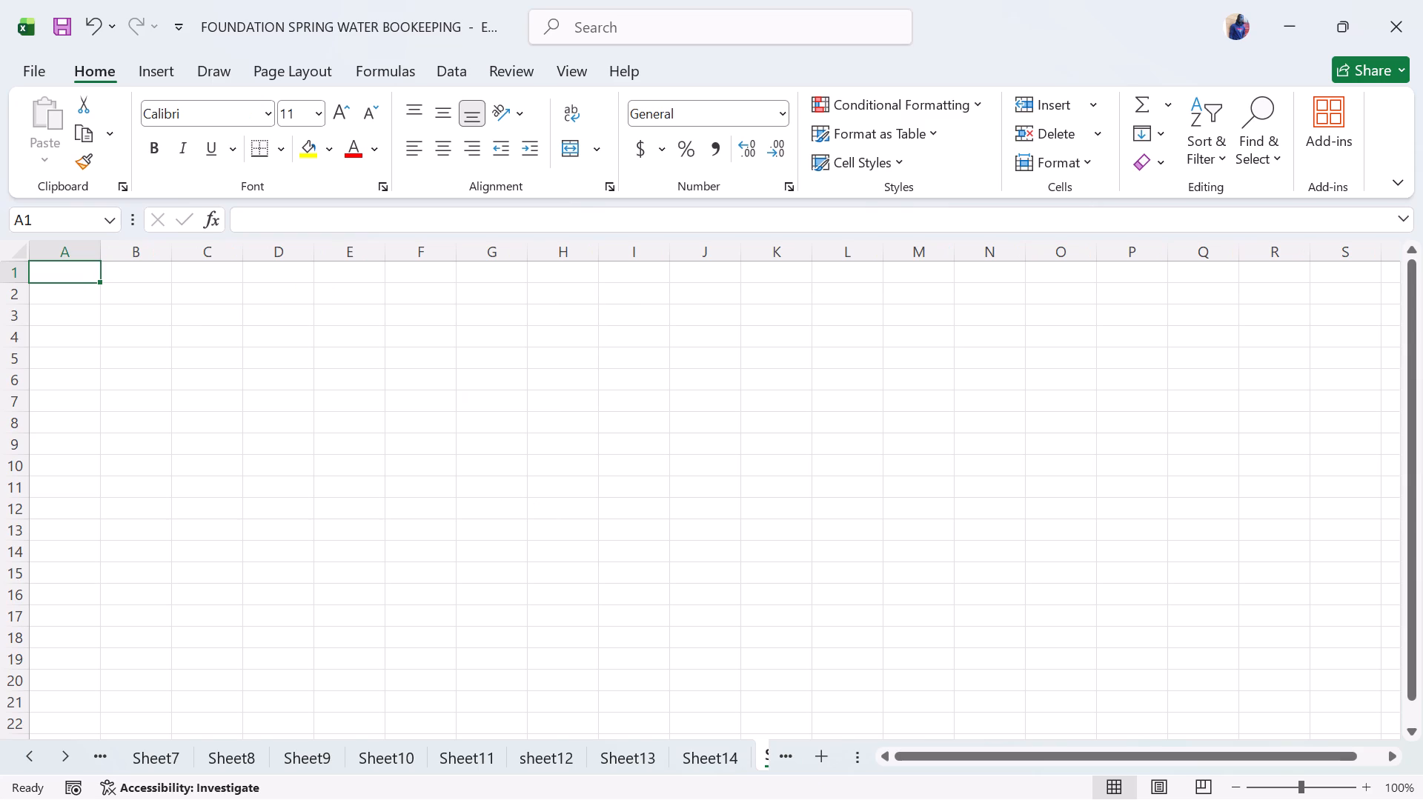
Copy the DATE, DETAILS, BALES, RATE, DR and CR heading row from Sheet14 into row 2 of the new blank sheet.
{"action": "left_click", "coordinate": [700, 767]}
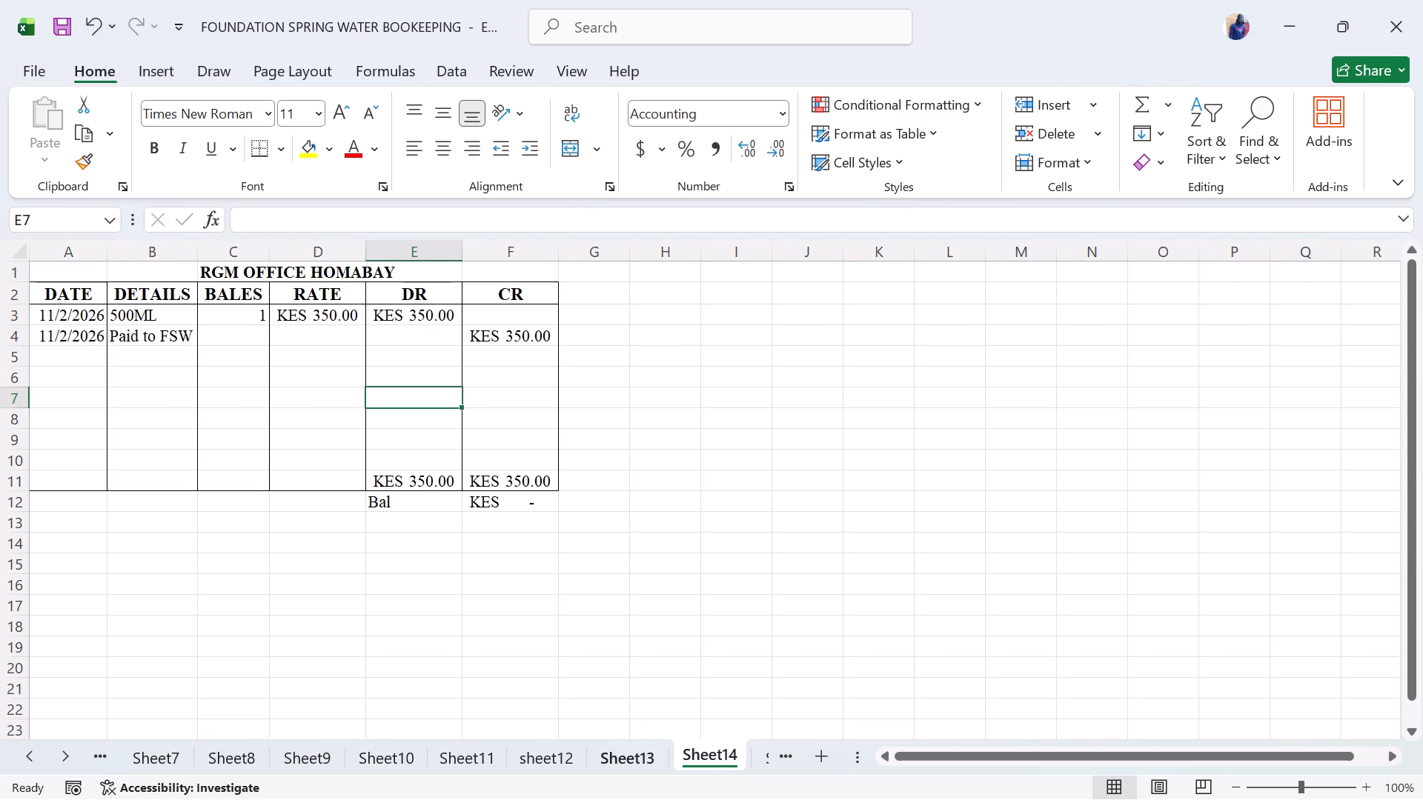
{"action": "left_click_drag", "start_coordinate": [58, 288], "coordinate": [394, 286]}
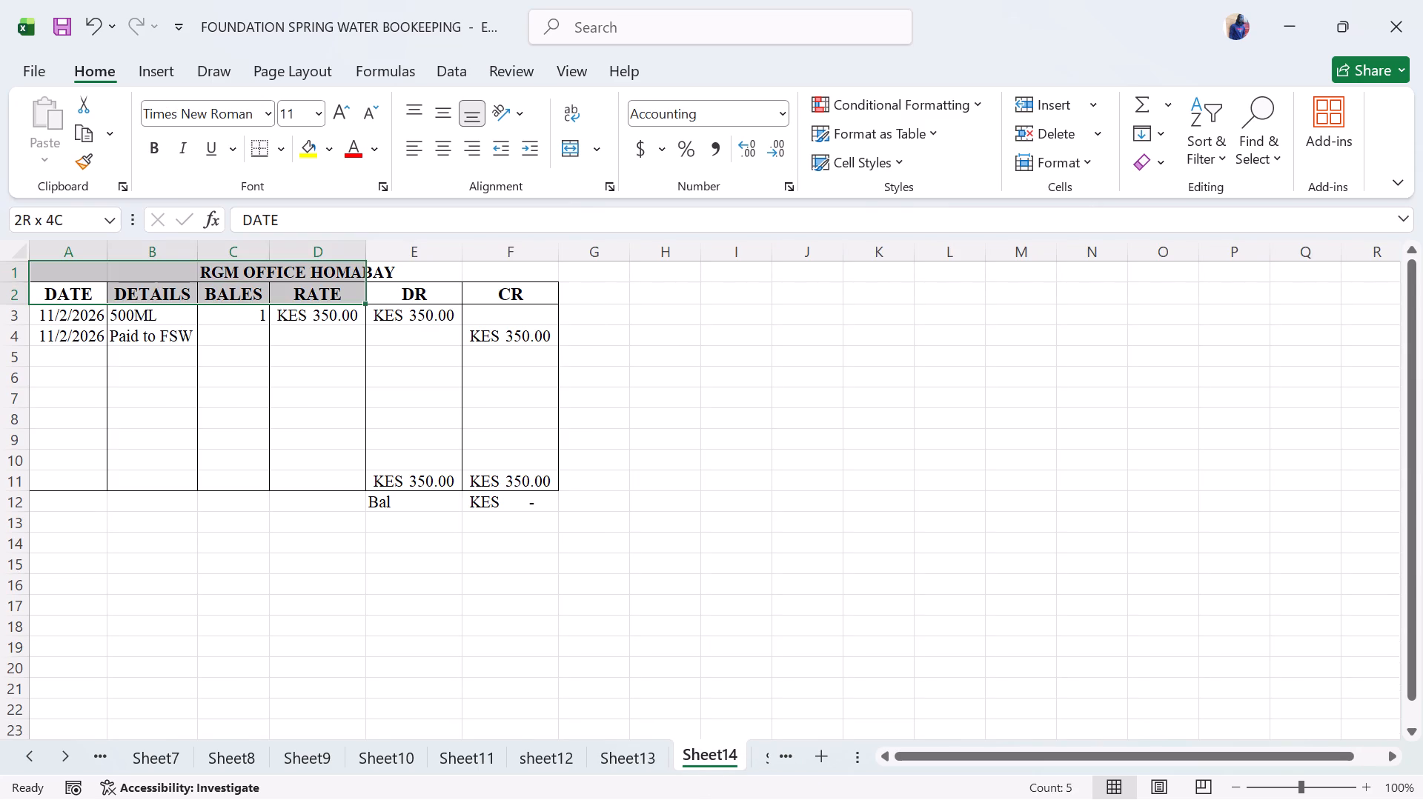
{"action": "left_click_drag", "start_coordinate": [394, 286], "coordinate": [527, 295]}
{"action": "key", "text": "ctrl+c"}
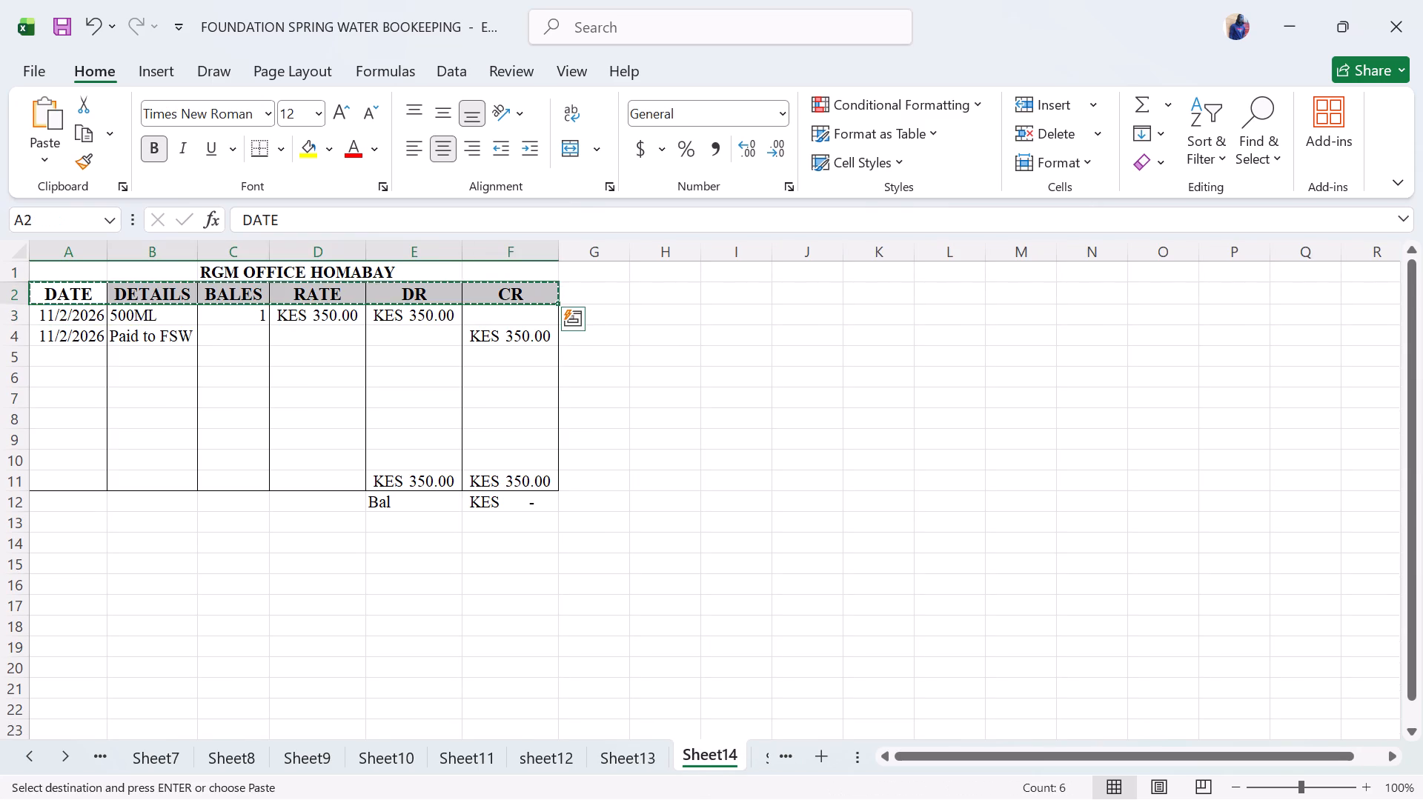
{"action": "left_click", "coordinate": [752, 757]}
{"action": "left_click", "coordinate": [705, 756]}
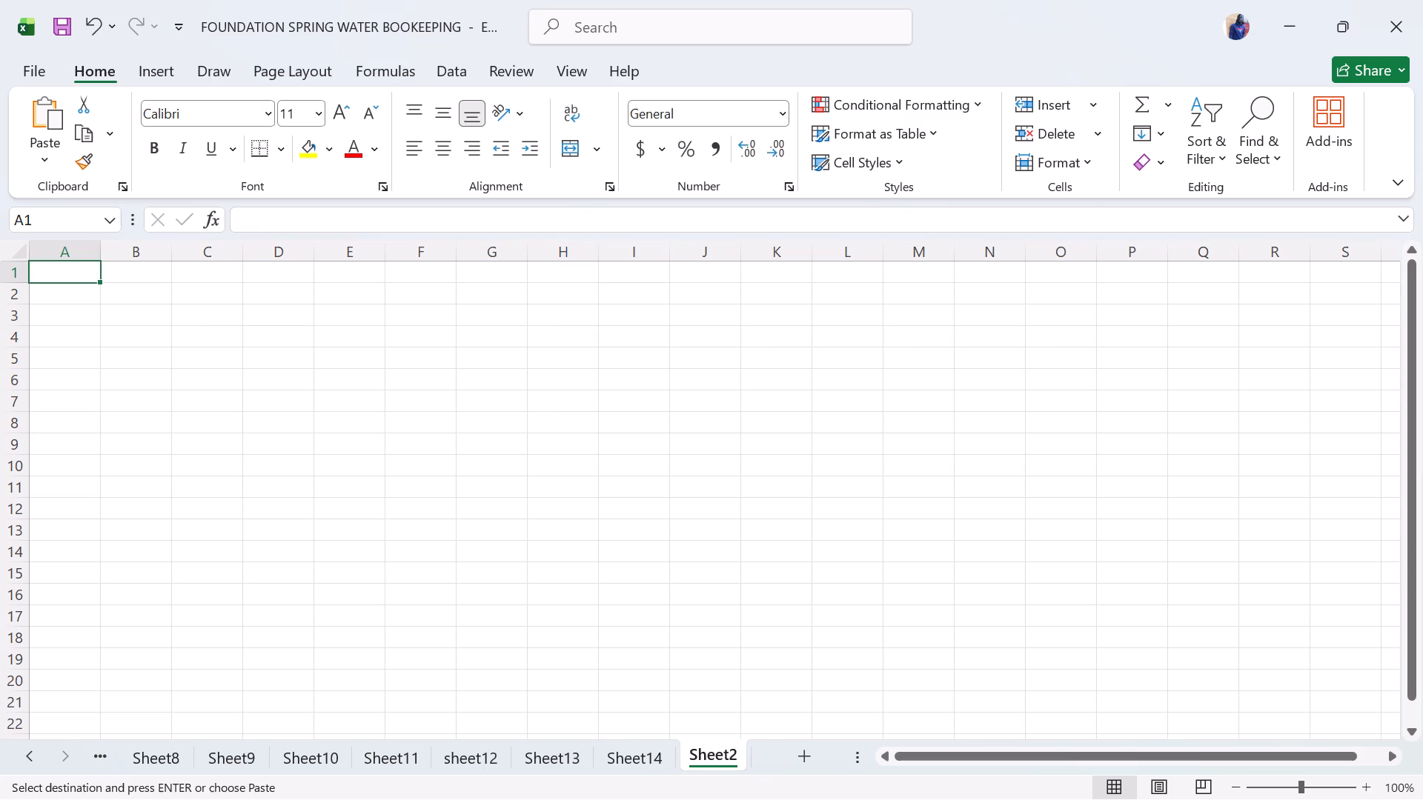
{"action": "scroll", "coordinate": [84, 284], "scroll_direction": "right", "scroll_amount": 1}
{"action": "left_click", "coordinate": [127, 275]}
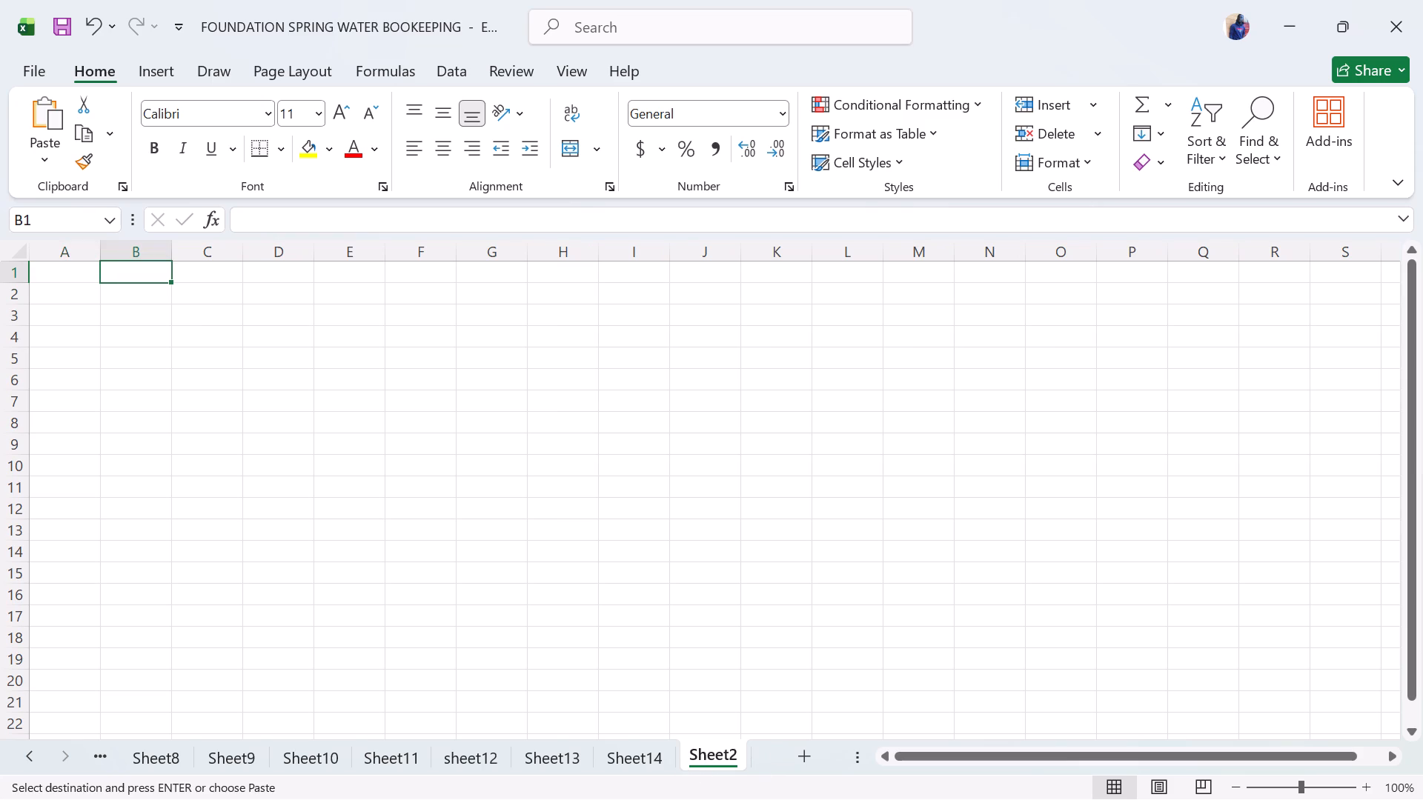
{"action": "left_click_drag", "start_coordinate": [90, 290], "coordinate": [468, 276]}
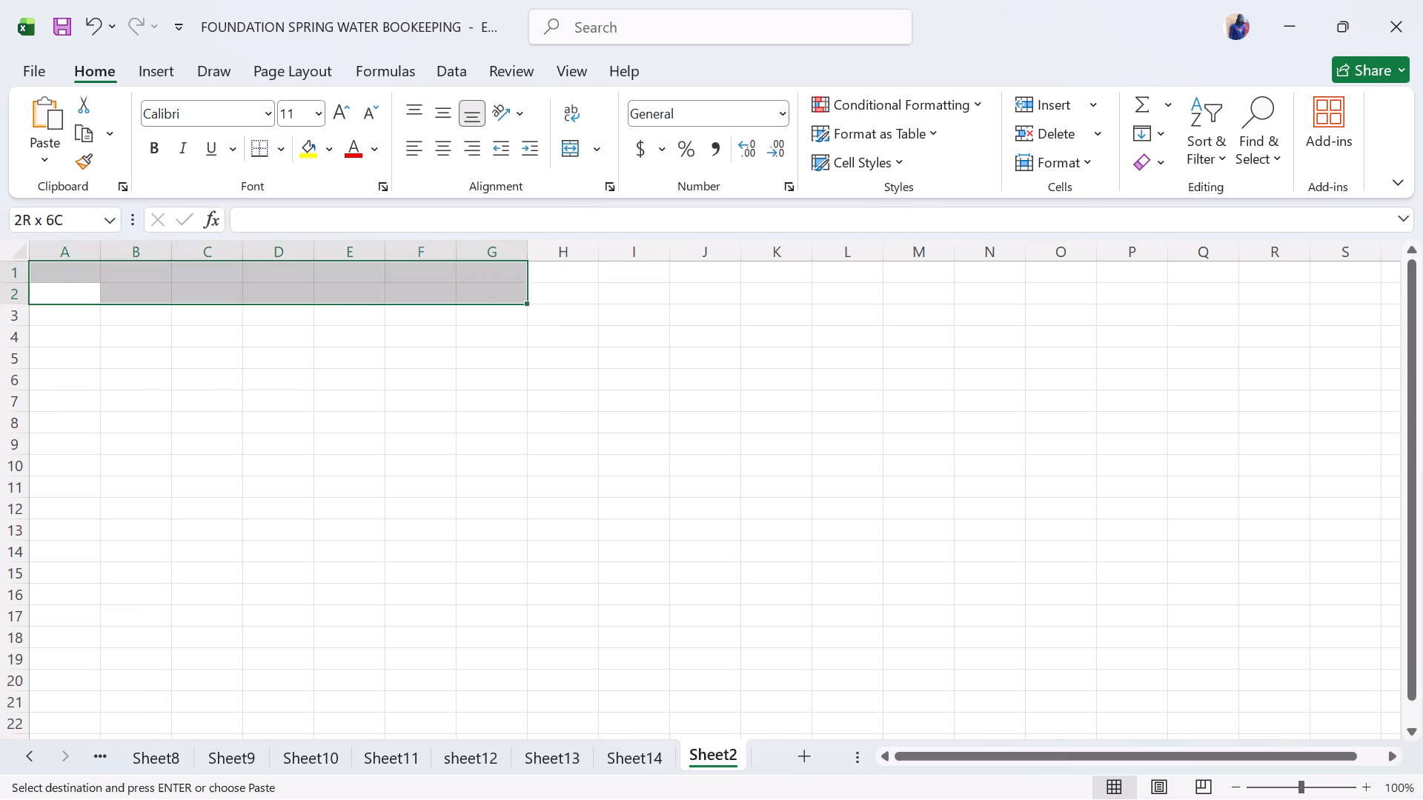
{"action": "left_click_drag", "start_coordinate": [468, 276], "coordinate": [650, 297]}
{"action": "key", "text": "ctrl+v"}
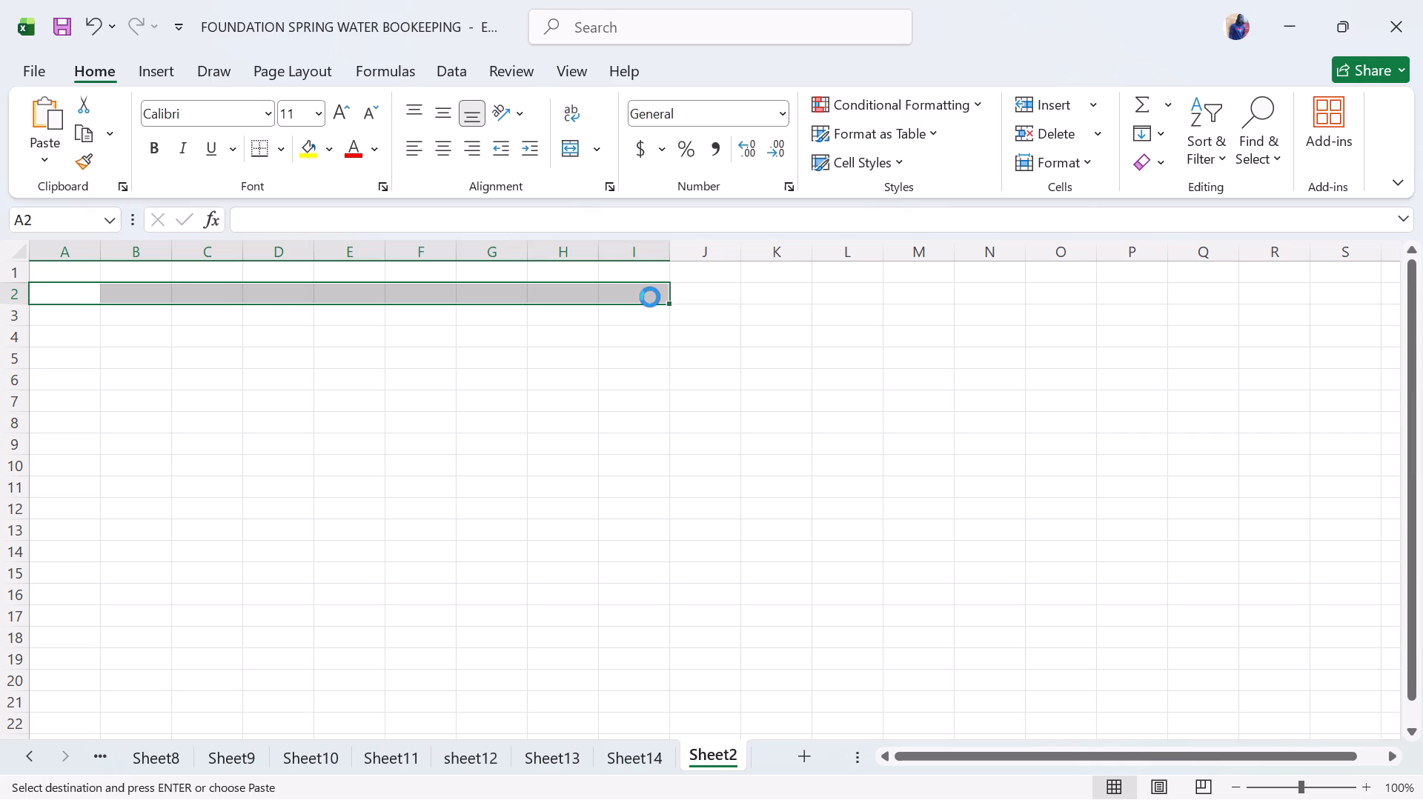
Enter the date 11/3/2025 in the first row under DATE and autofit the DATE column's width.
{"action": "left_click", "coordinate": [141, 315]}
{"action": "left_click", "coordinate": [72, 317]}
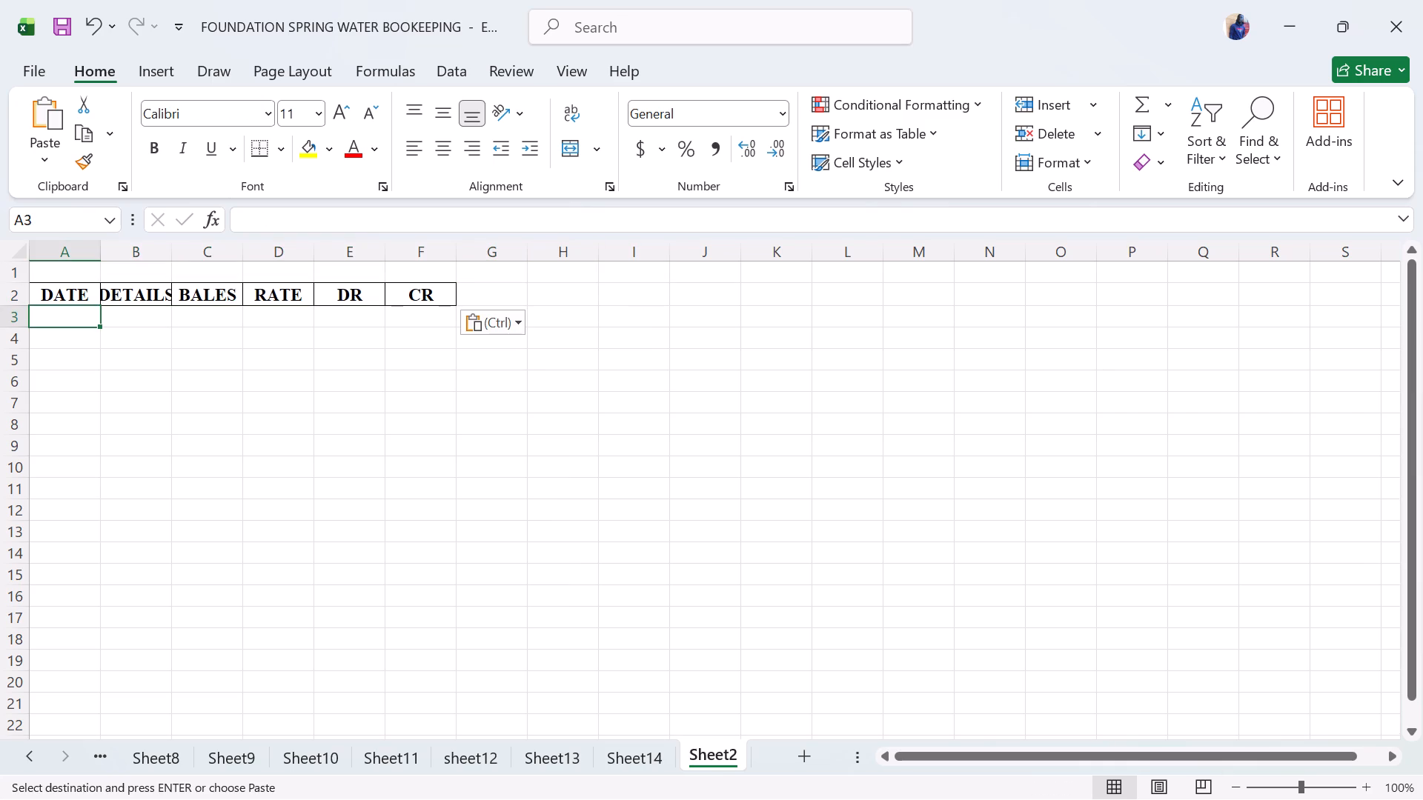
{"action": "type", "text": "11/"}
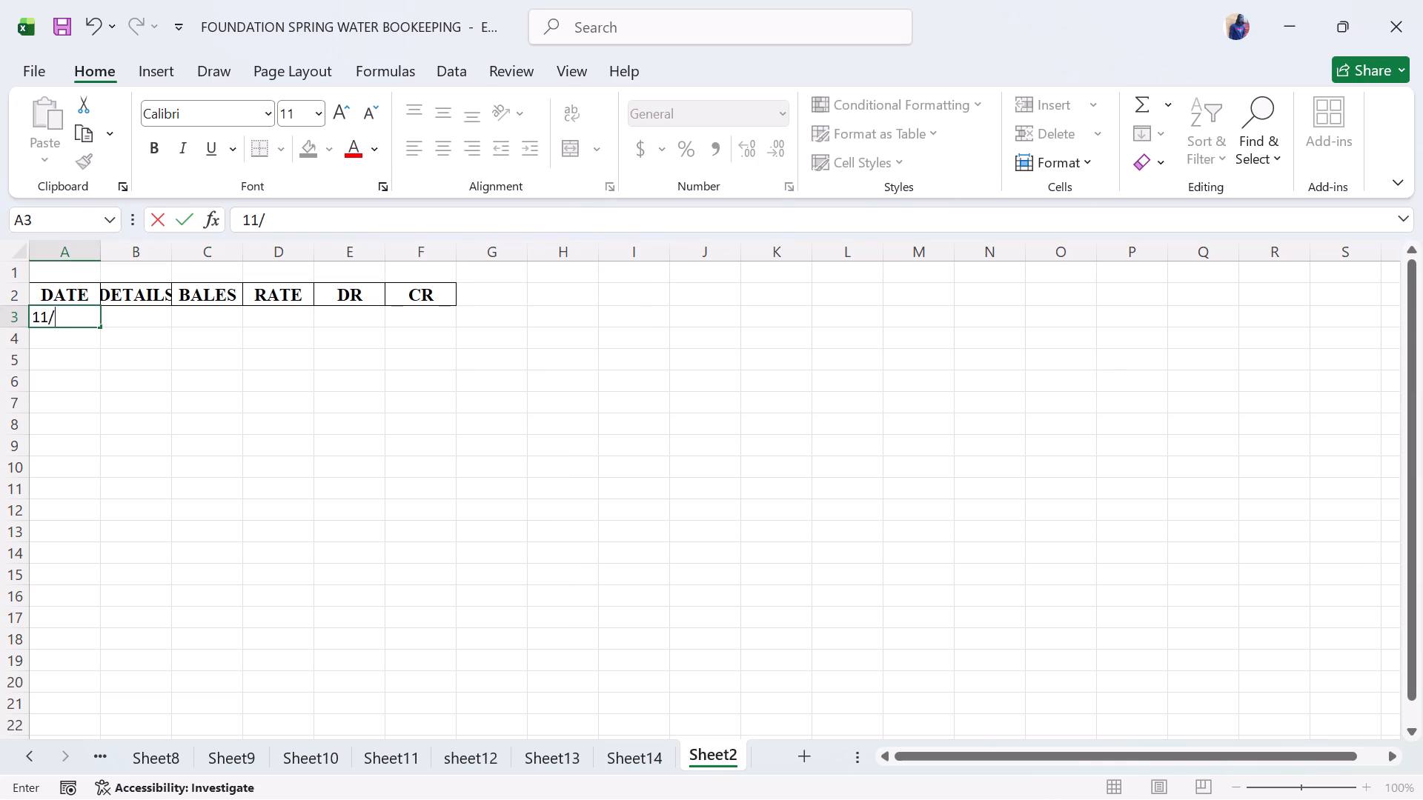
{"action": "type", "text": "3/3"}
{"action": "key", "text": "BackSpace"}
{"action": "type", "text": "2025"}
{"action": "left_click", "coordinate": [99, 246]}
{"action": "left_click", "coordinate": [156, 339]}
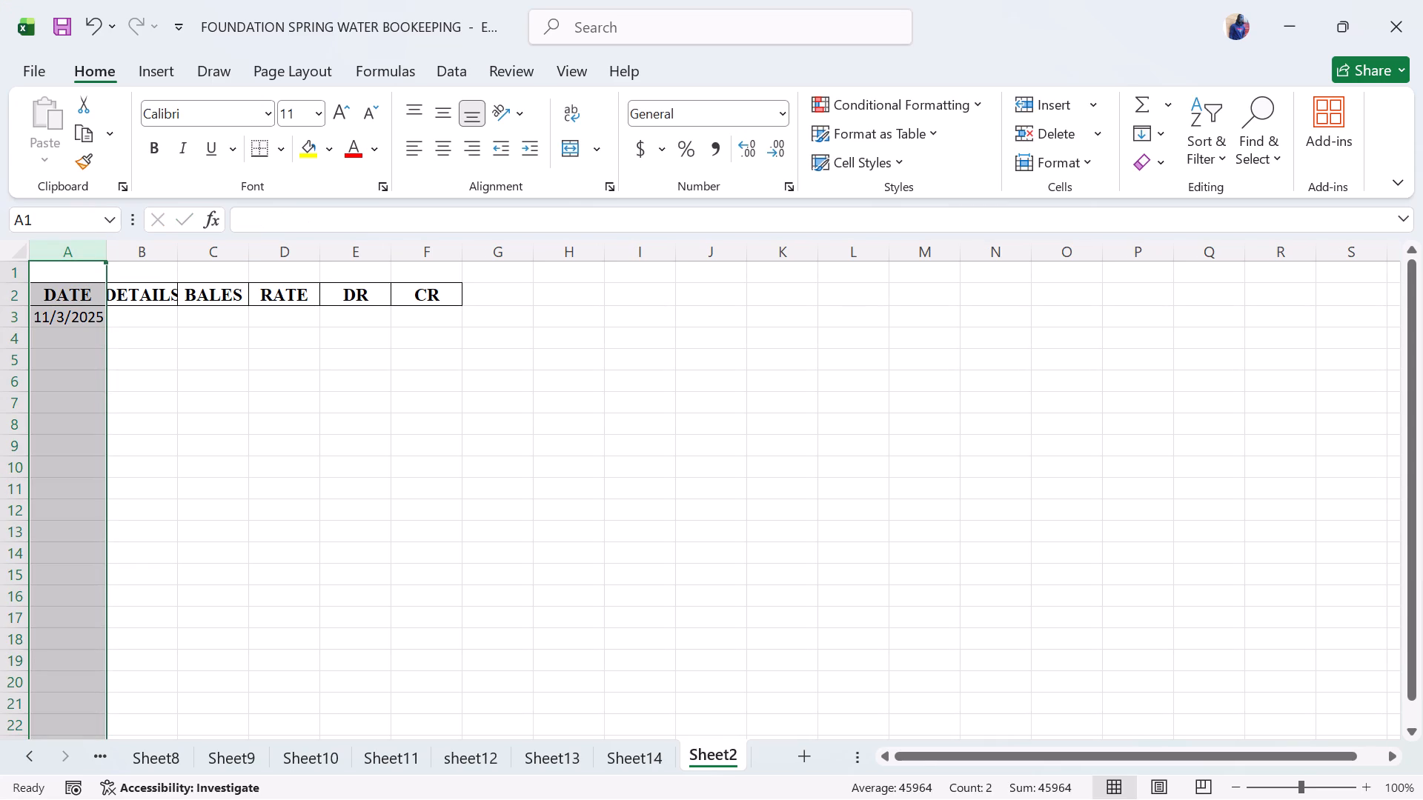
Apply a right border to the DATE column from the heading in row 2 down to row 8.
{"action": "left_click_drag", "start_coordinate": [88, 290], "coordinate": [106, 470]}
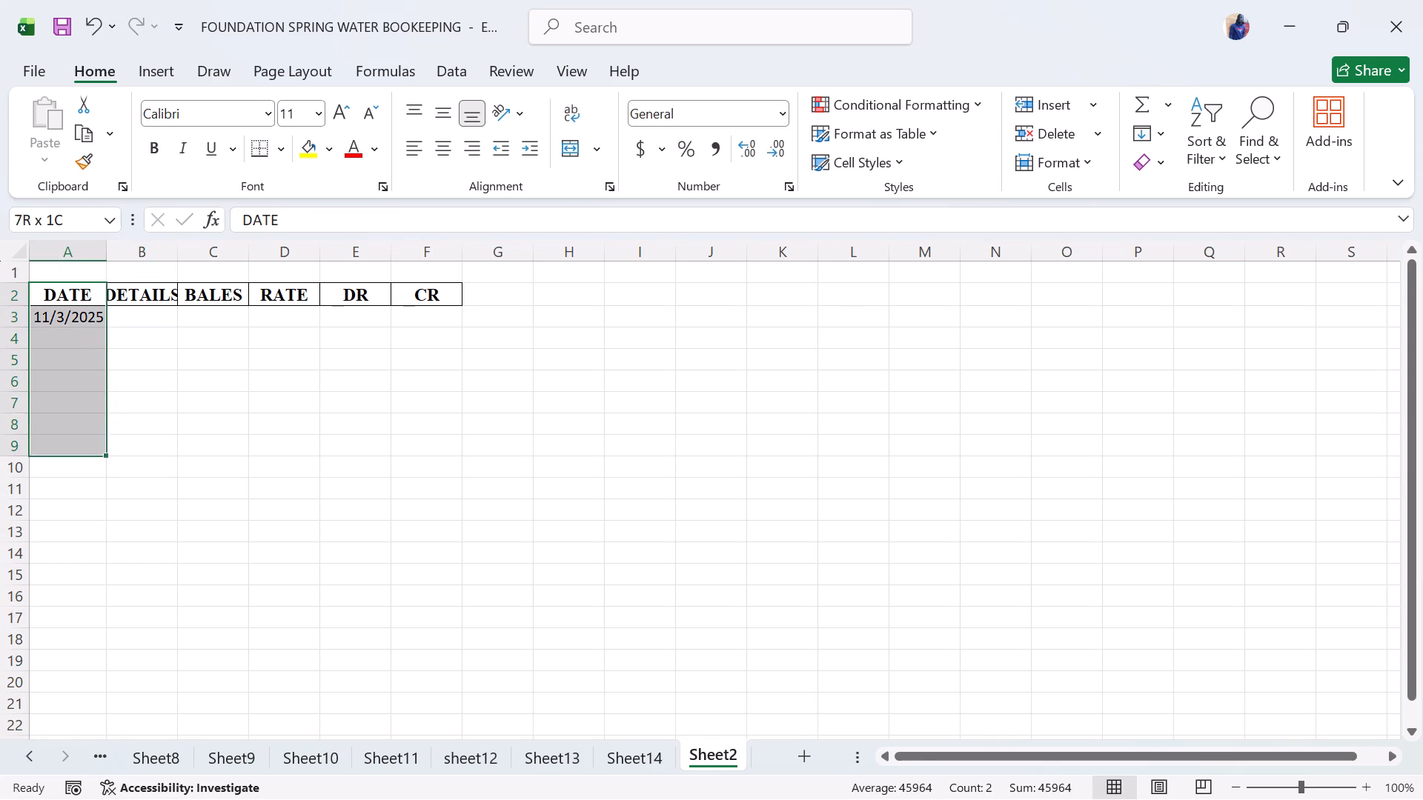
{"action": "left_click_drag", "start_coordinate": [106, 470], "coordinate": [76, 427]}
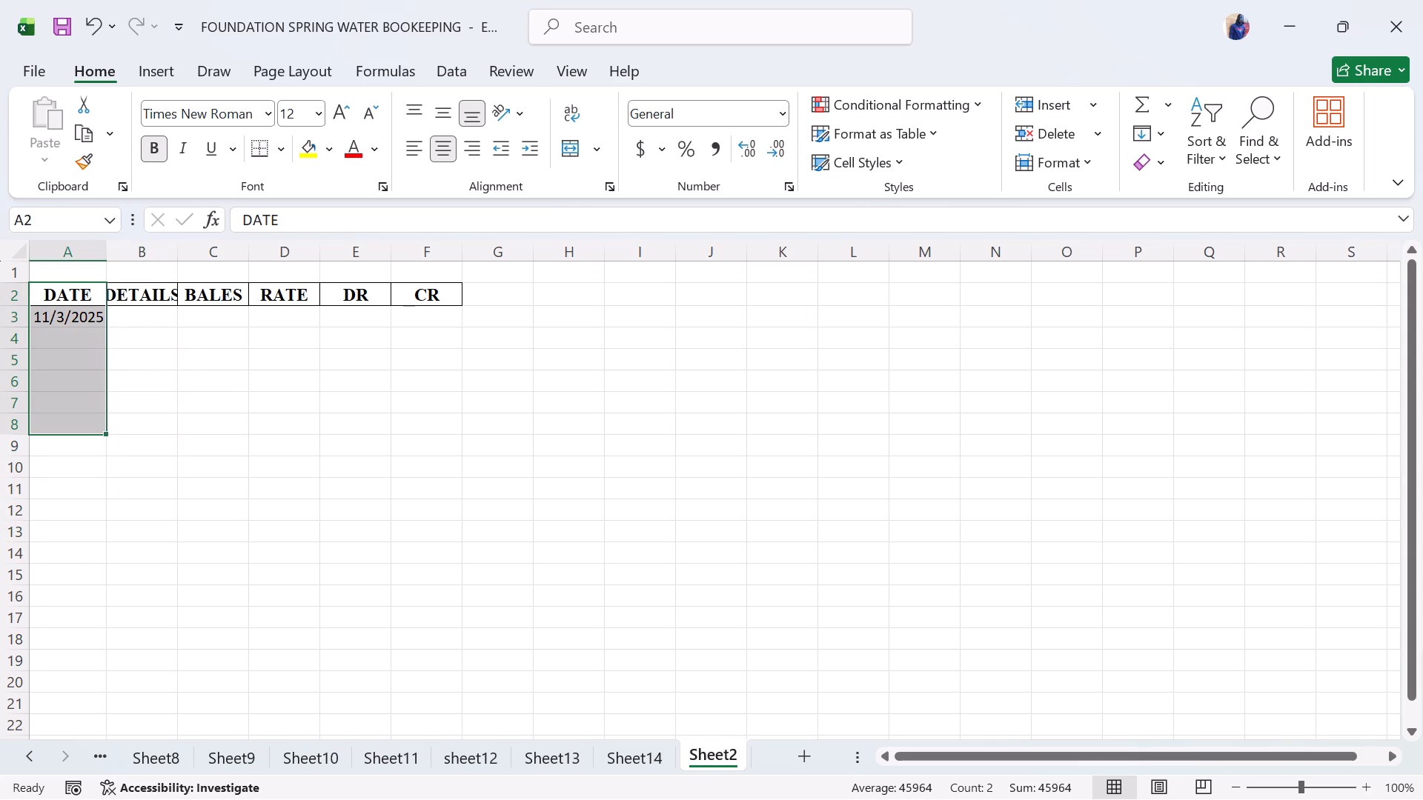
{"action": "left_click", "coordinate": [277, 147]}
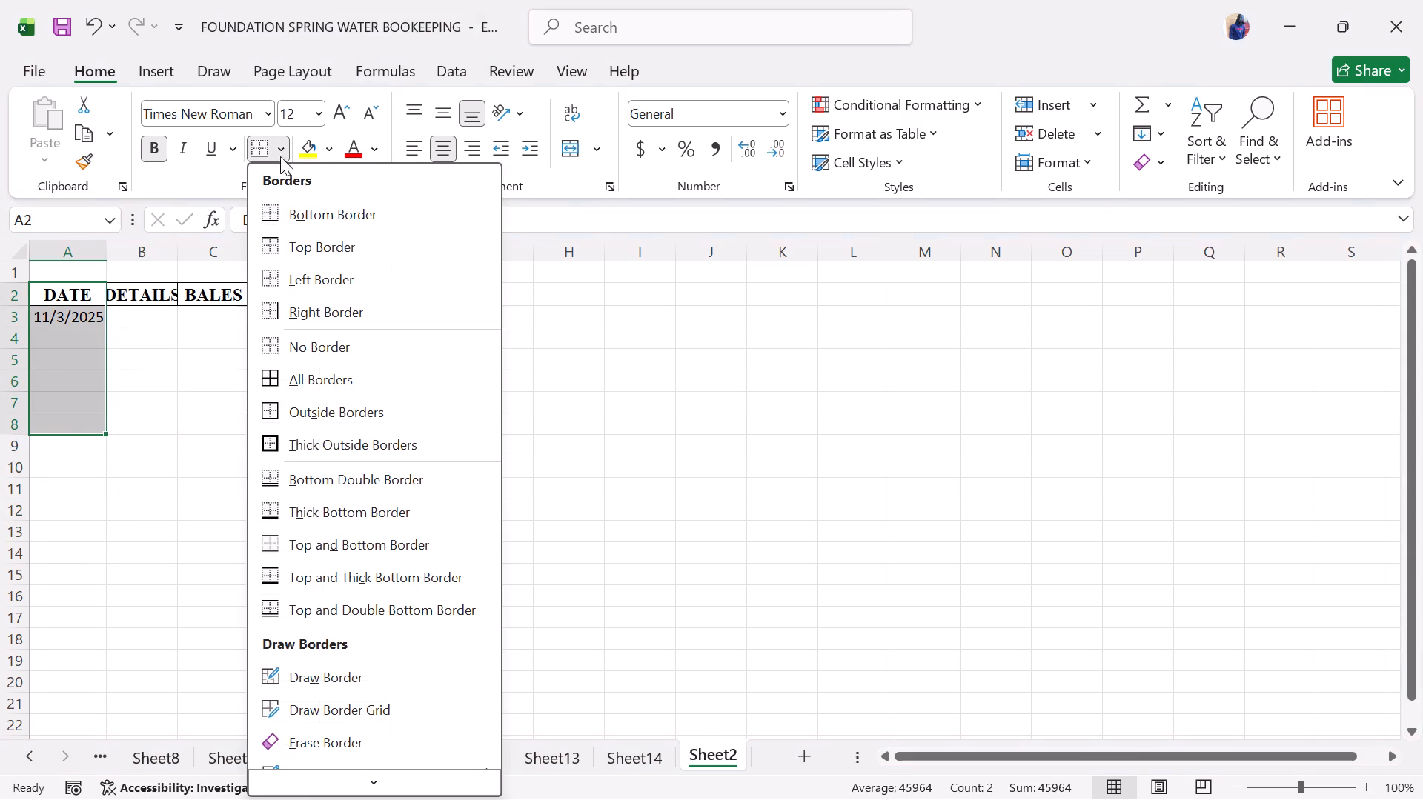
{"action": "left_click", "coordinate": [314, 307]}
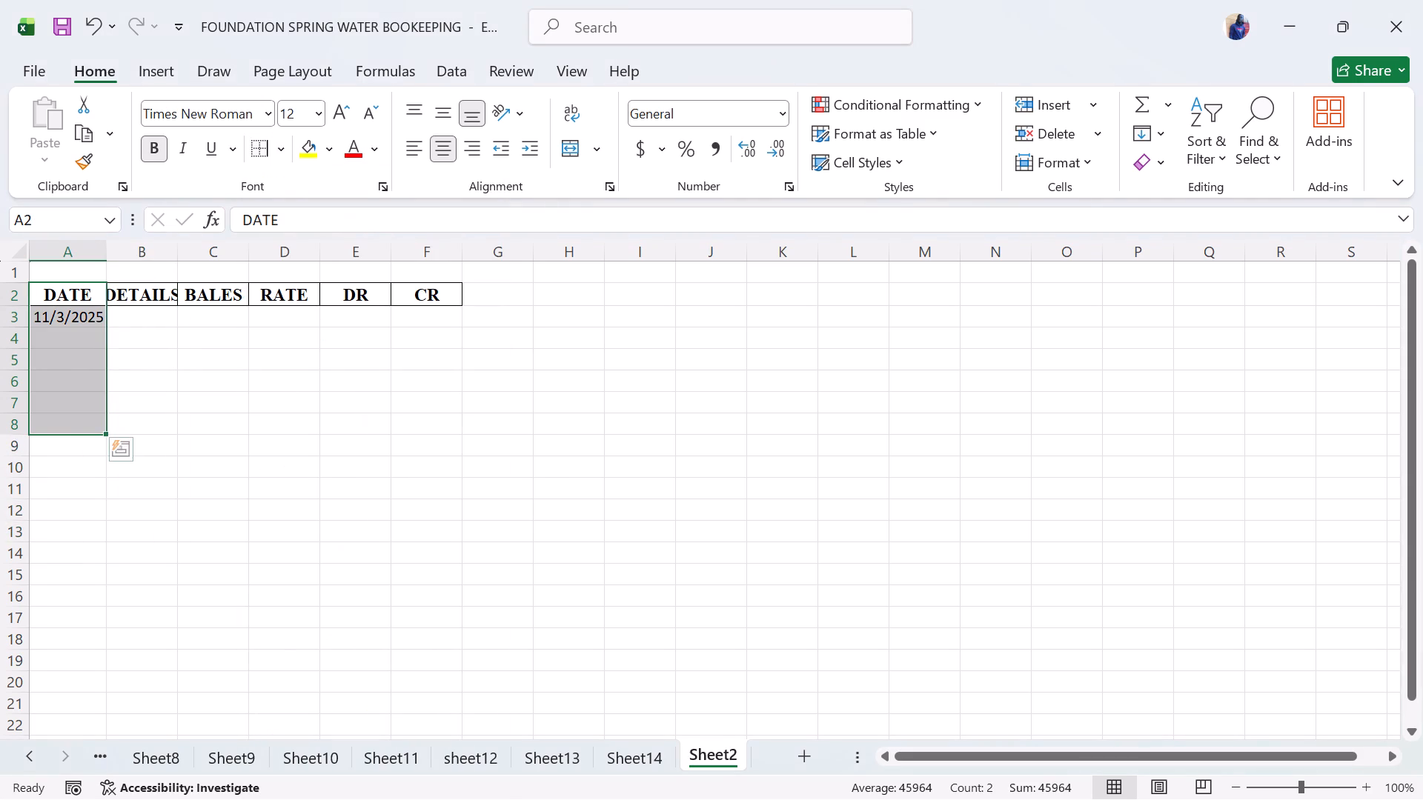
Autofit the DETAILS column and apply right borders to the DETAILS and BALES columns from row 2 to row 8.
{"action": "left_click", "coordinate": [175, 272]}
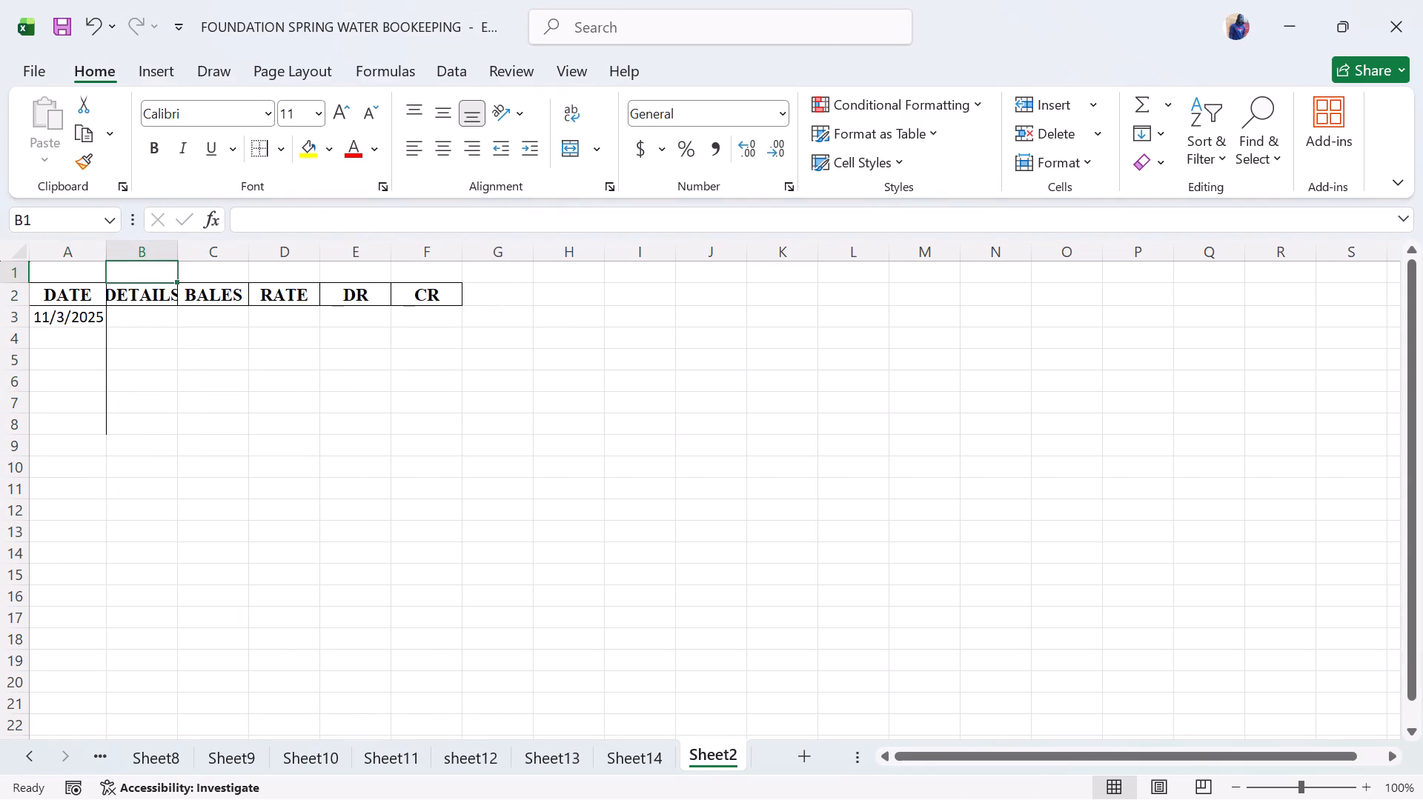
{"action": "double_click", "coordinate": [176, 259]}
{"action": "left_click_drag", "start_coordinate": [180, 288], "coordinate": [172, 419]}
{"action": "left_click", "coordinate": [258, 156]}
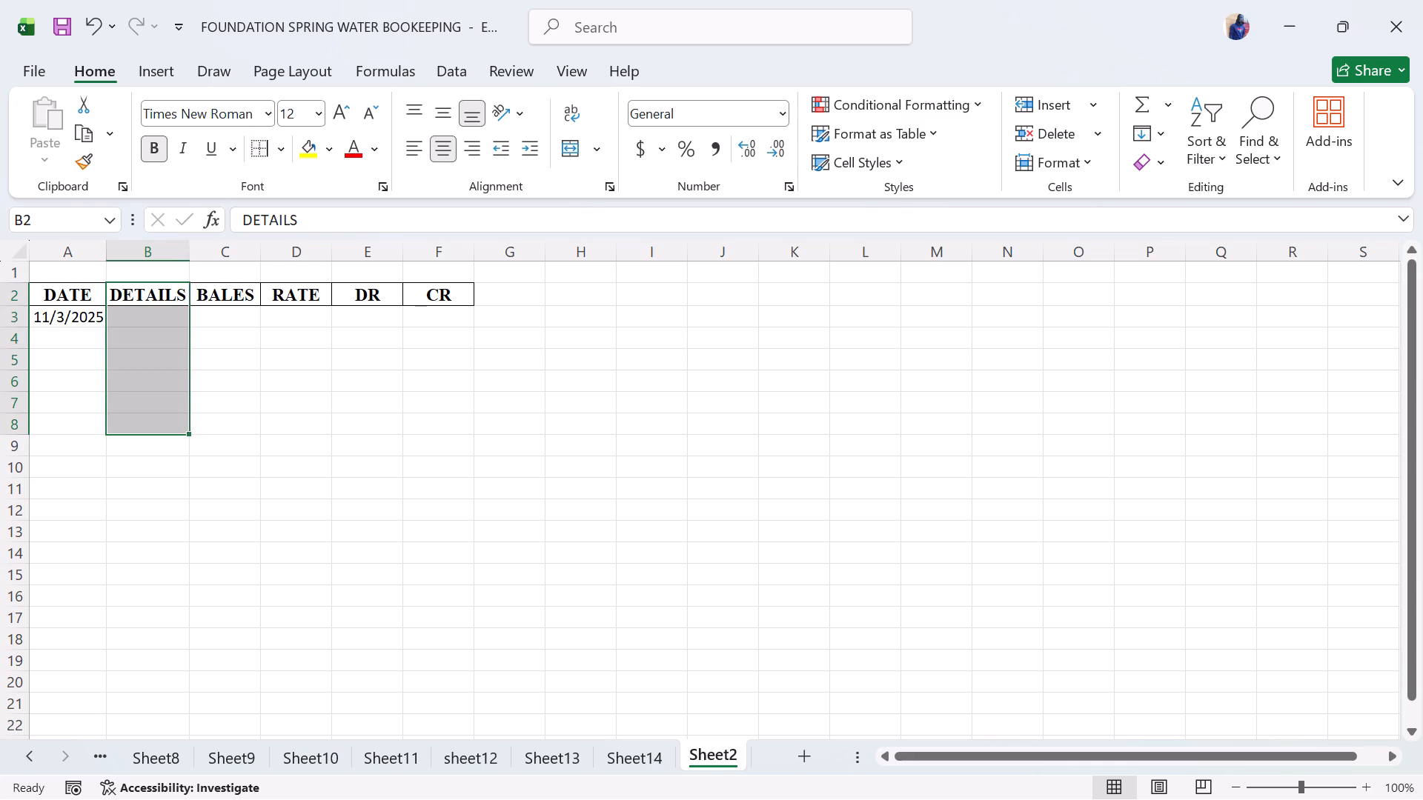
{"action": "left_click_drag", "start_coordinate": [241, 296], "coordinate": [240, 421]}
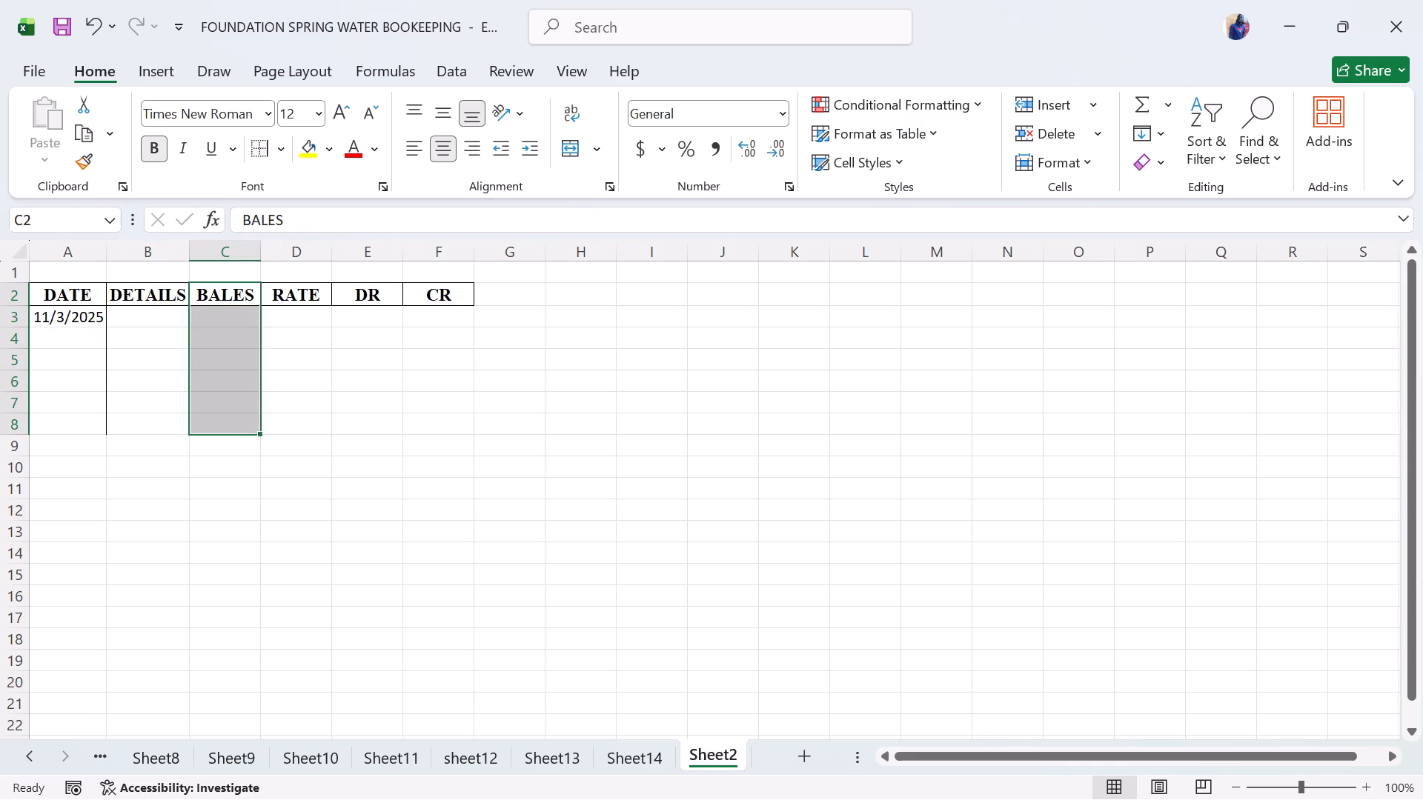
{"action": "left_click", "coordinate": [260, 159]}
Apply a right border to the RATE column from the heading in row 2 down to row 8.
{"action": "left_click_drag", "start_coordinate": [308, 302], "coordinate": [293, 466]}
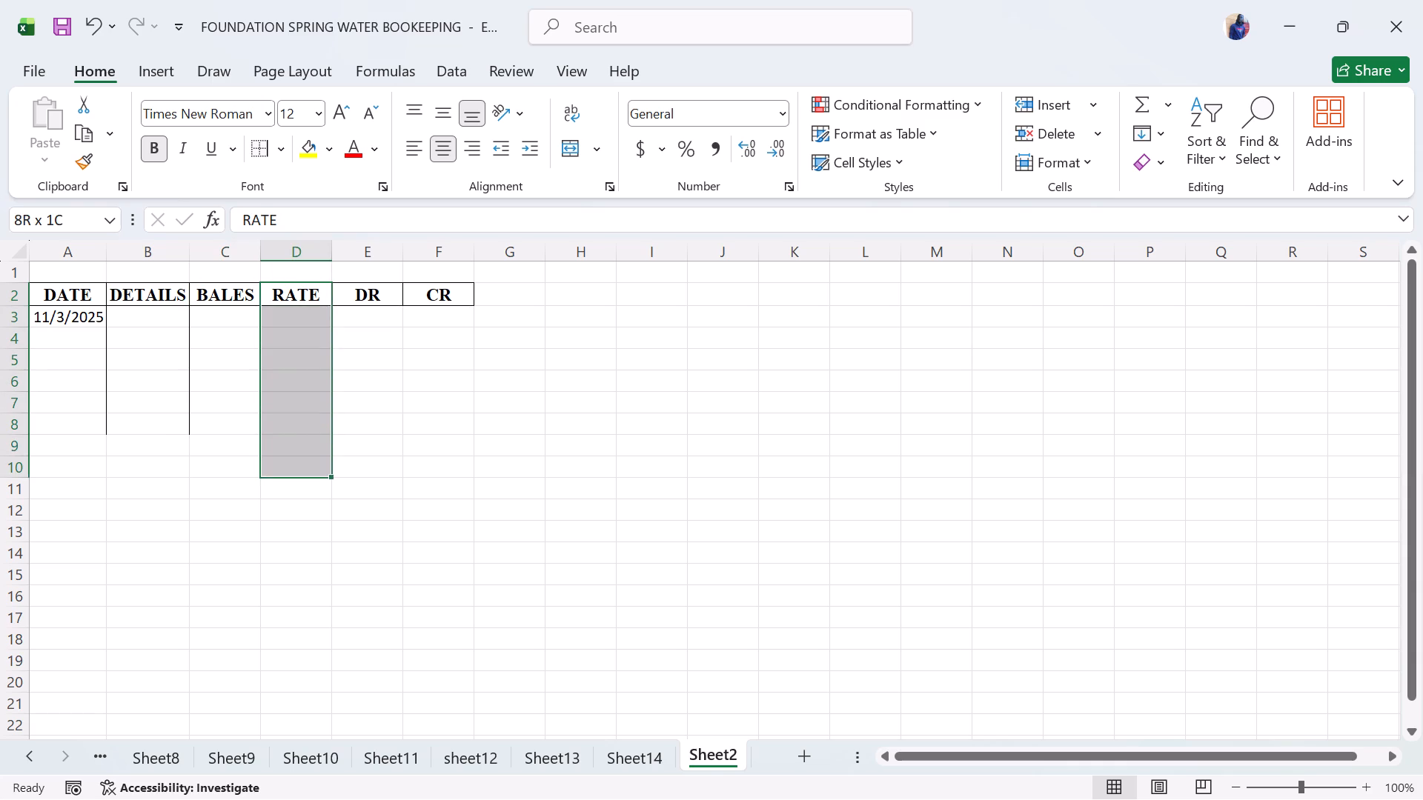
{"action": "left_click_drag", "start_coordinate": [293, 466], "coordinate": [296, 429]}
{"action": "left_click", "coordinate": [296, 429]}
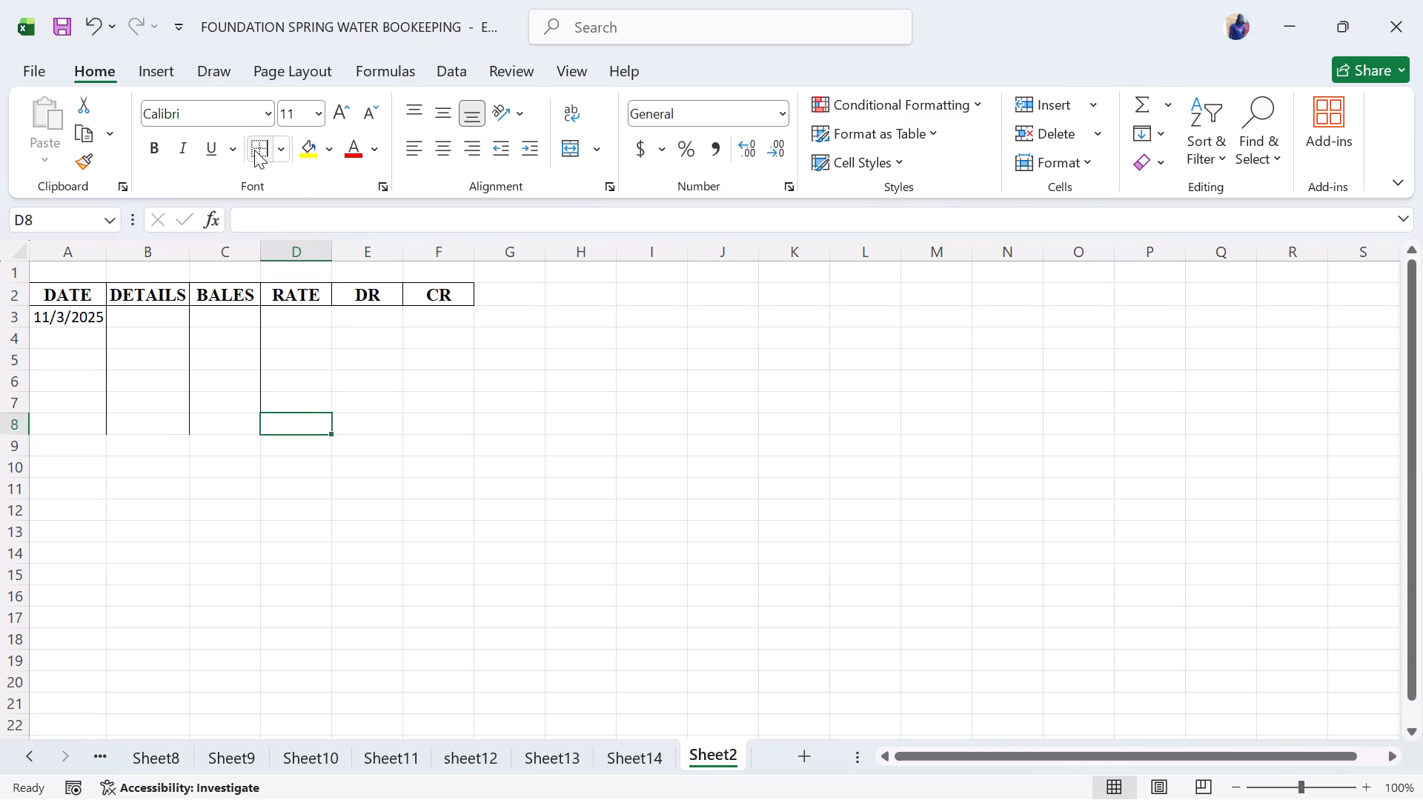
{"action": "left_click", "coordinate": [254, 150]}
{"action": "left_click", "coordinate": [314, 304]}
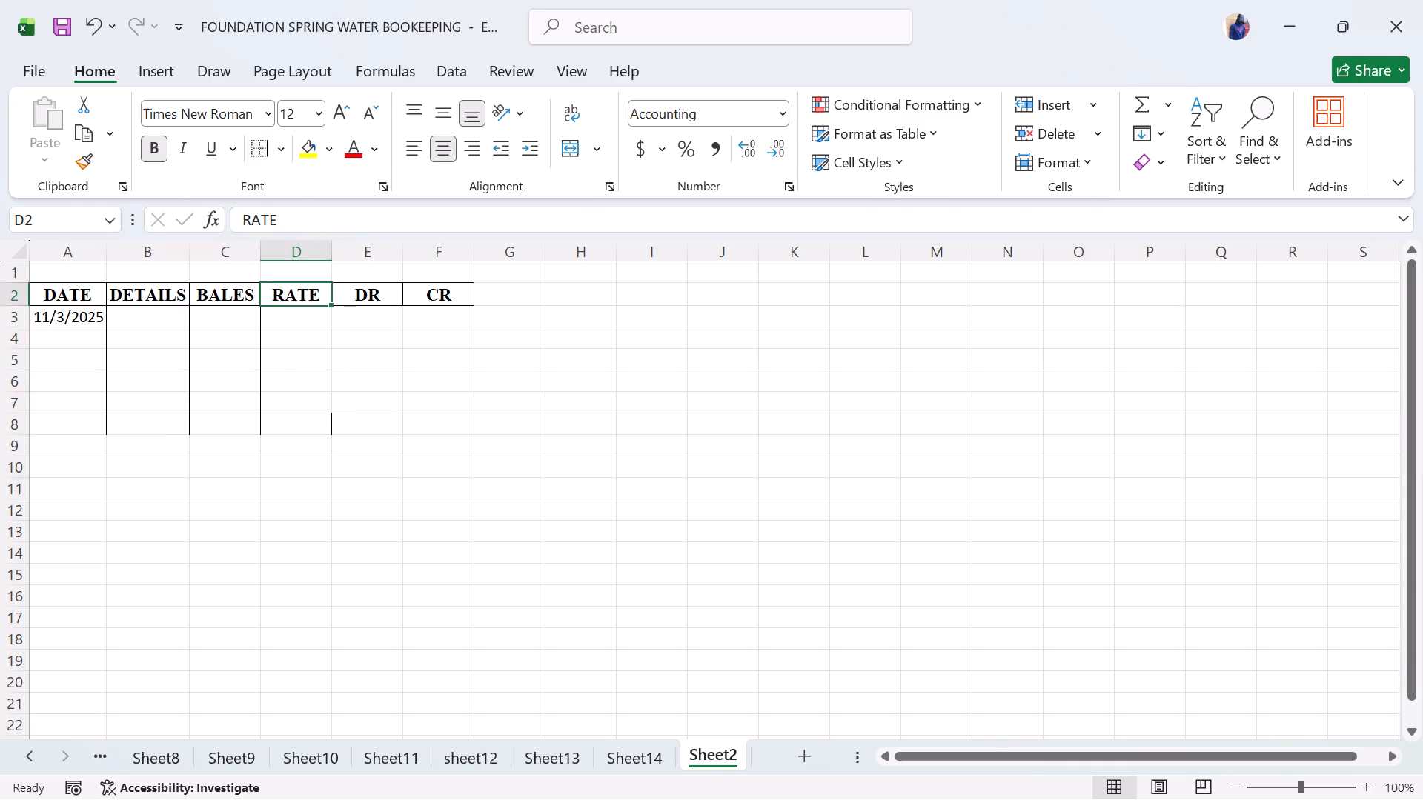
{"action": "left_click_drag", "start_coordinate": [314, 290], "coordinate": [321, 402]}
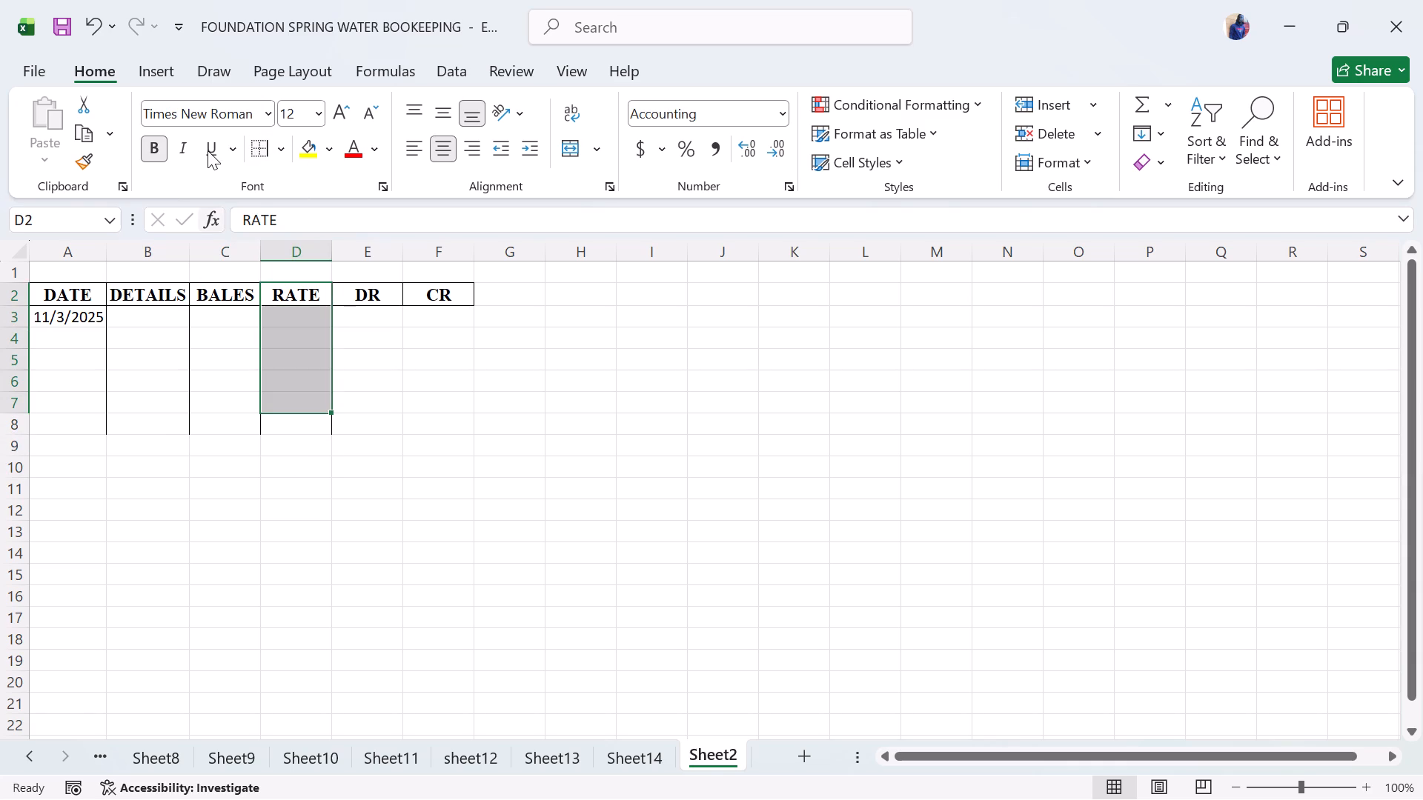
{"action": "left_click", "coordinate": [264, 149]}
Apply right borders to the DR and CR columns from their headings in row 2 down to row 8.
{"action": "left_click_drag", "start_coordinate": [388, 291], "coordinate": [394, 381]}
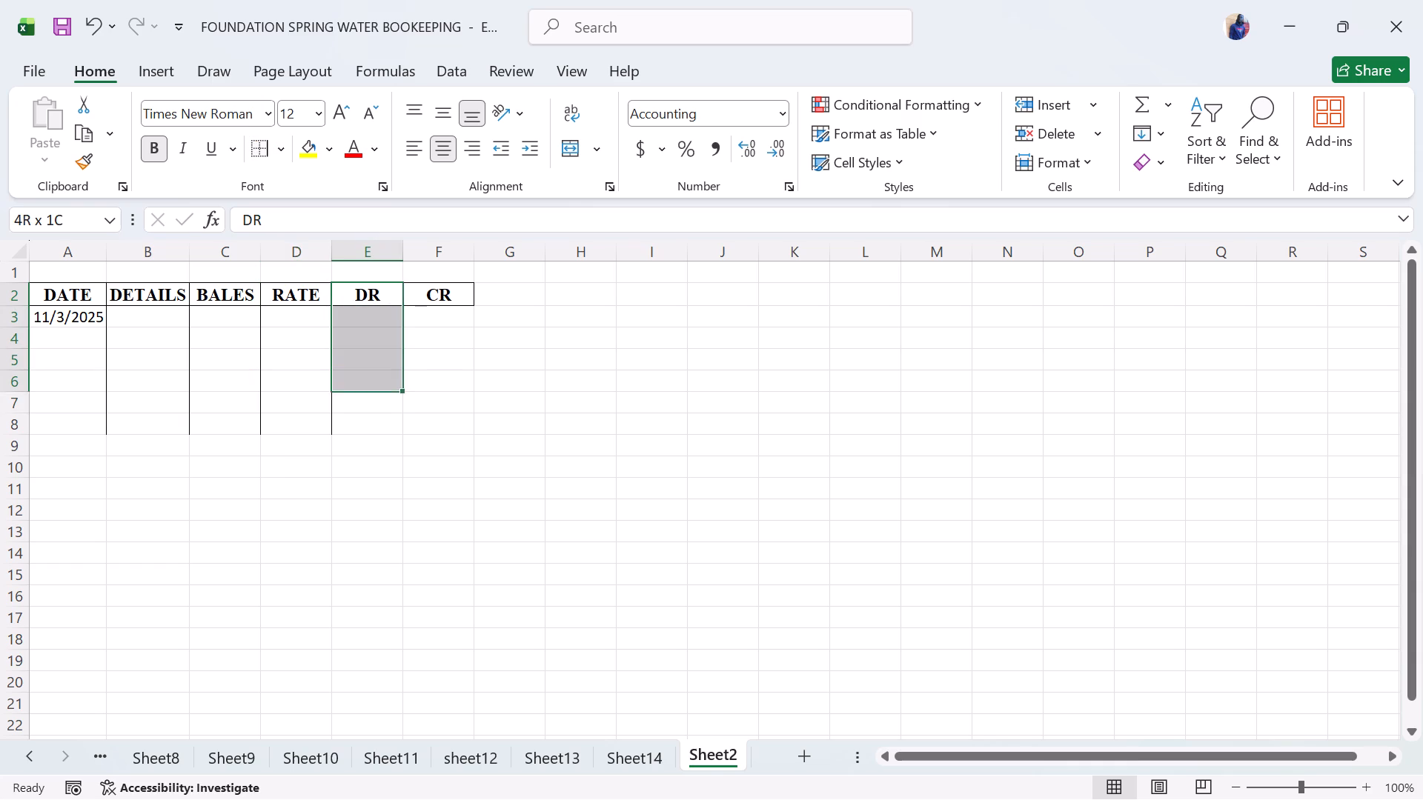
{"action": "left_click_drag", "start_coordinate": [394, 381], "coordinate": [387, 416]}
{"action": "left_click", "coordinate": [262, 157]}
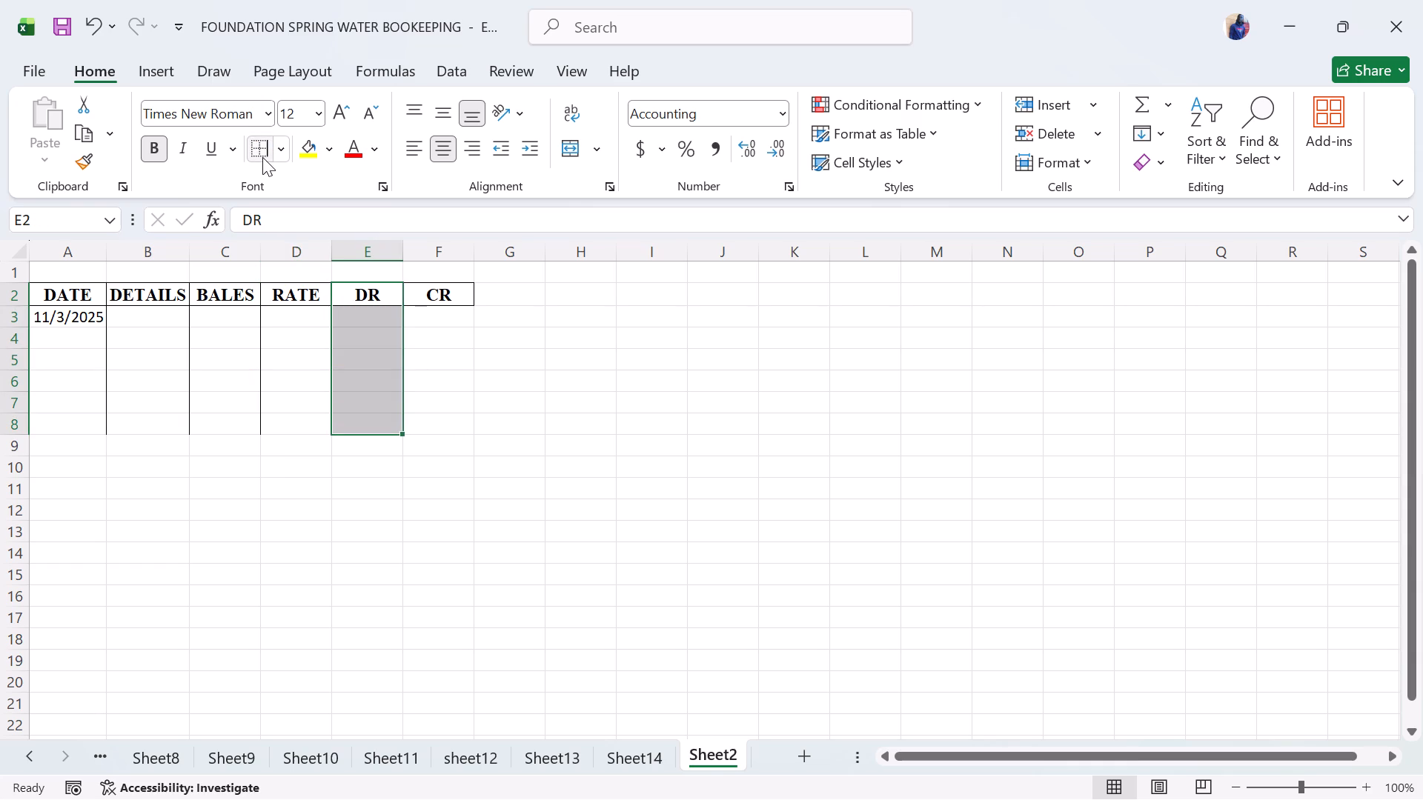
{"action": "left_click_drag", "start_coordinate": [462, 294], "coordinate": [459, 417]}
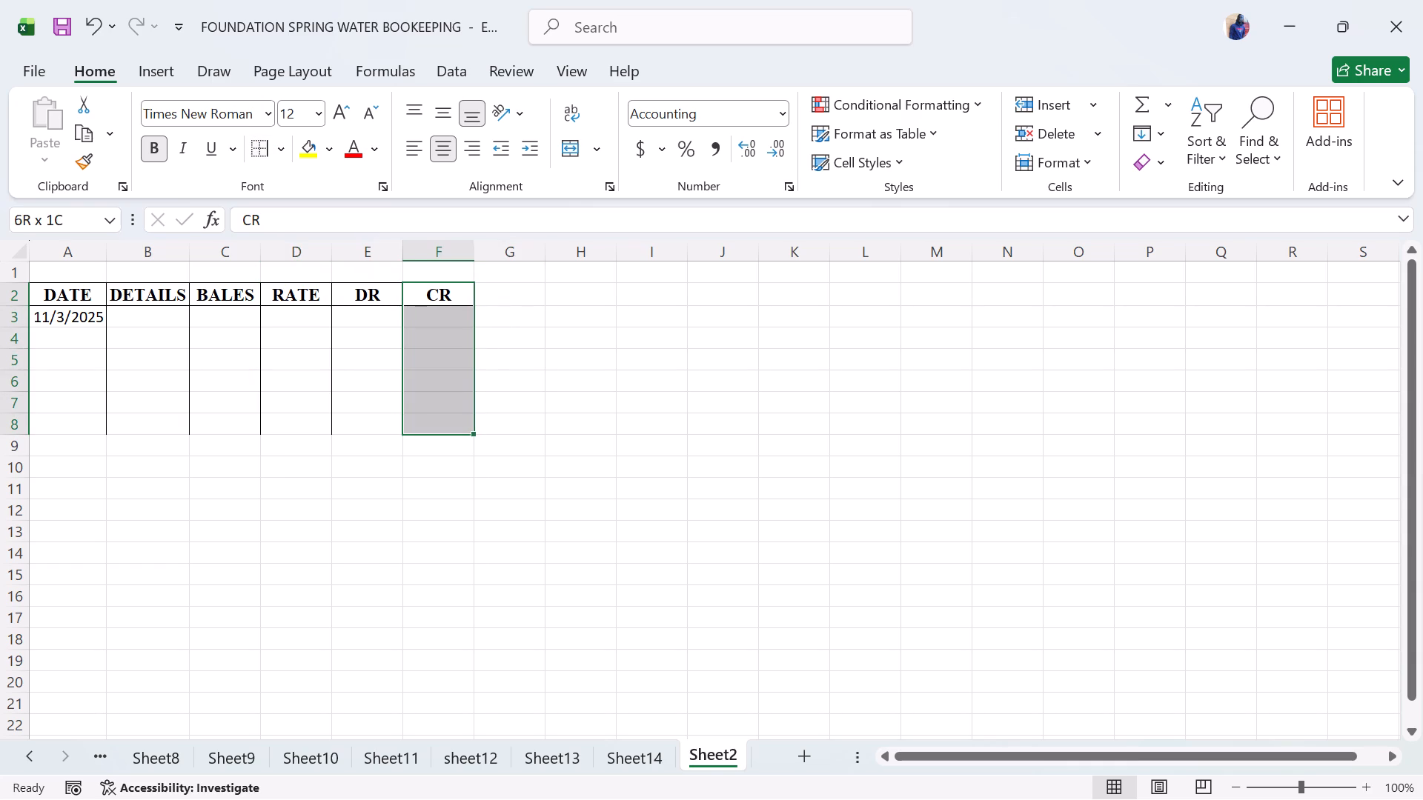
{"action": "left_click_drag", "start_coordinate": [459, 417], "coordinate": [457, 418]}
{"action": "left_click", "coordinate": [259, 146]}
{"action": "left_click", "coordinate": [394, 364]}
Enter the title OPPOSITE POSTA SHOP in row 1 above the BALES heading.
{"action": "left_click", "coordinate": [225, 273]}
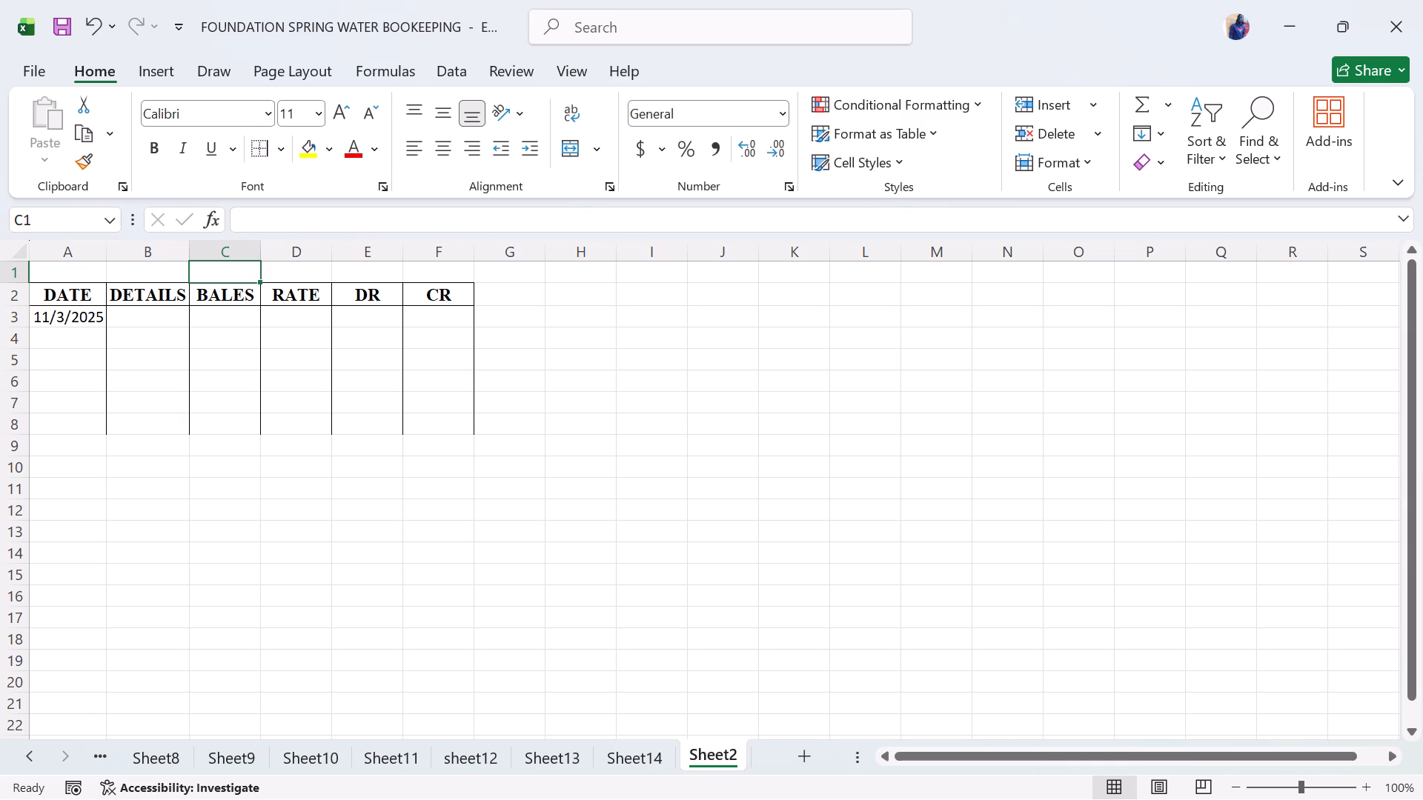
{"action": "type", "text": "OPPO"}
{"action": "key", "text": "BackSpace"}
{"action": "key", "text": "BackSpace"}
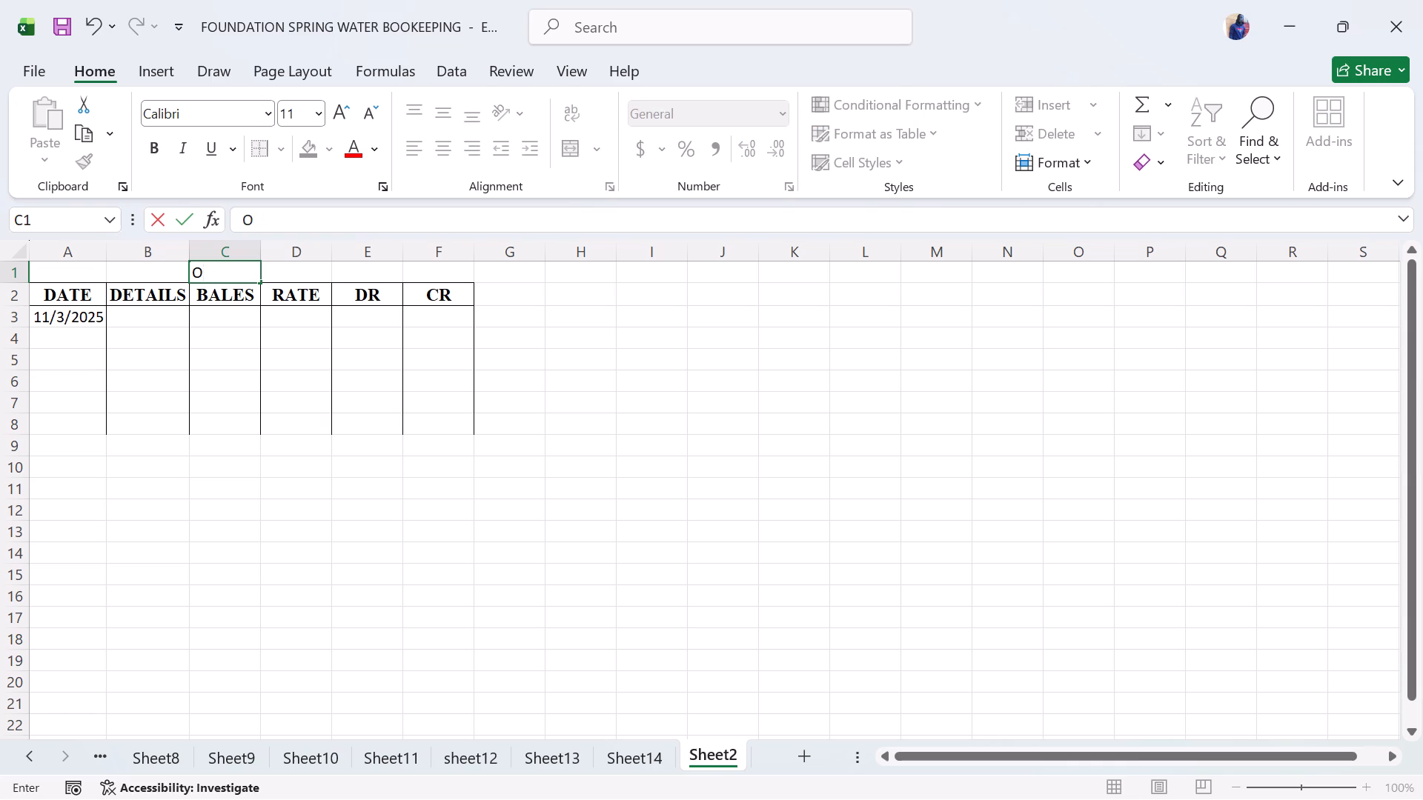
{"action": "type", "text": "PPOAITE"}
{"action": "key", "text": "space"}
{"action": "key", "text": "BackSpace"}
{"action": "key", "text": "BackSpace"}
{"action": "key", "text": "BackSpace"}
{"action": "key", "text": "BackSpace"}
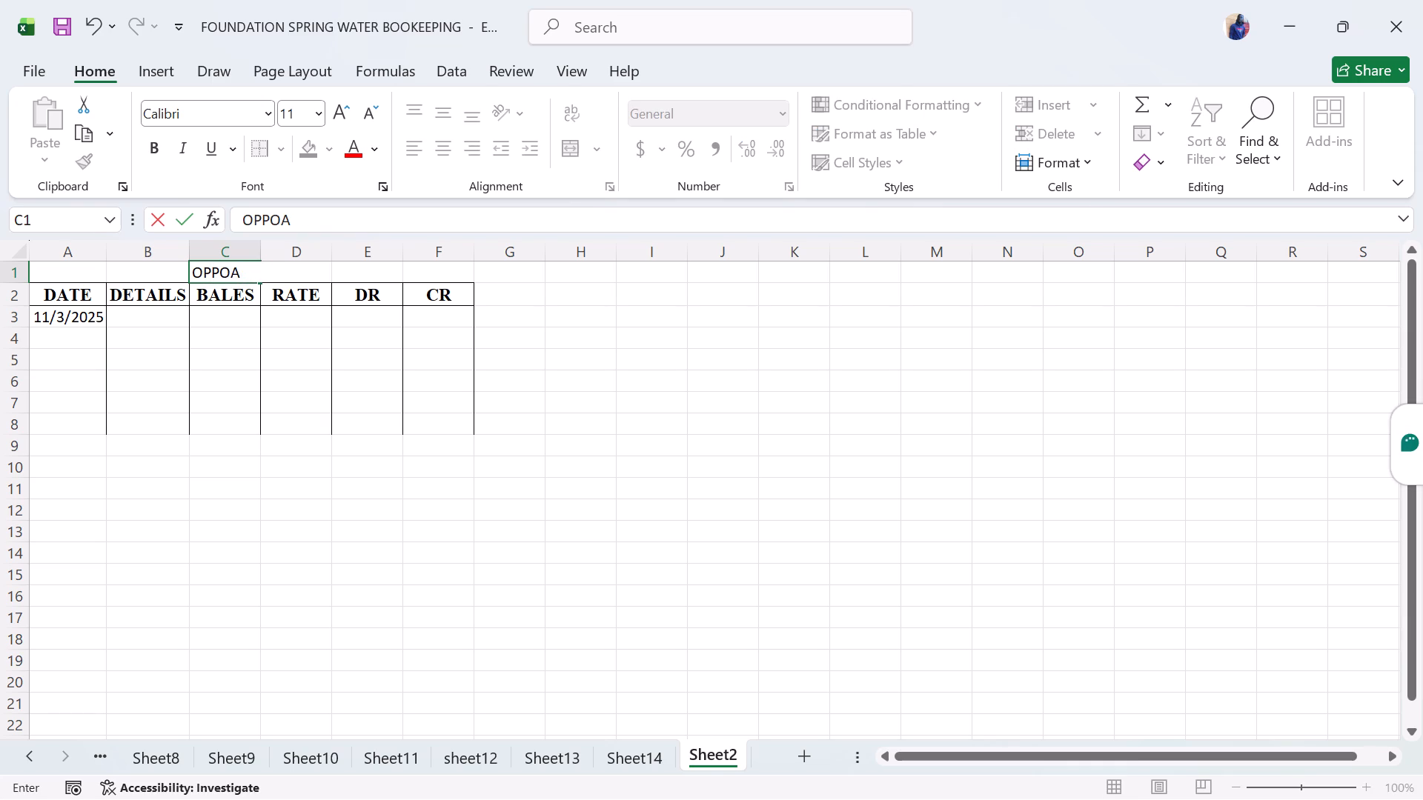
{"action": "key", "text": "BackSpace"}
{"action": "type", "text": "SITE POSTA SHOP"}
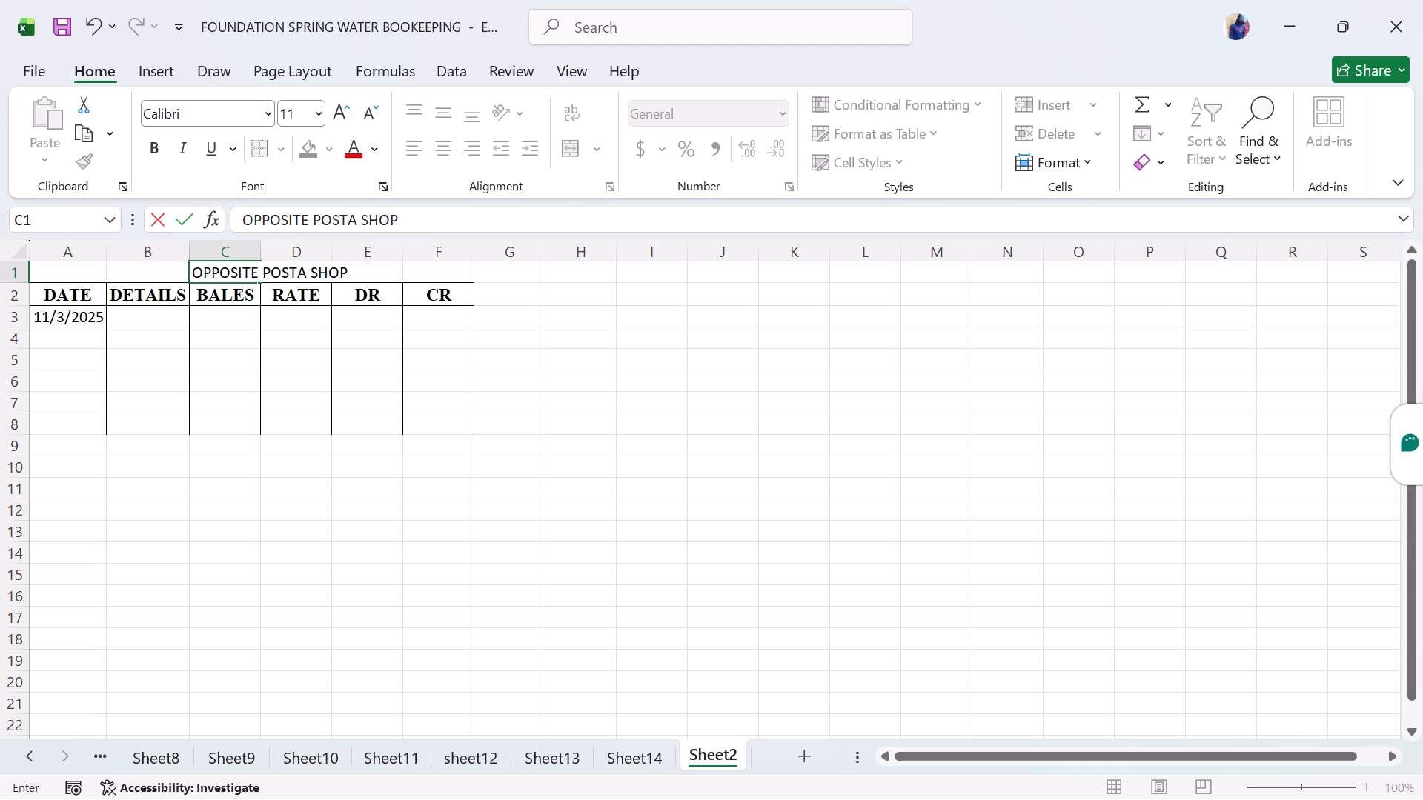
Make the whole OPPOSITE POSTA SHOP title bold.
{"action": "left_click", "coordinate": [367, 275]}
{"action": "left_click_drag", "start_coordinate": [196, 272], "coordinate": [234, 270]}
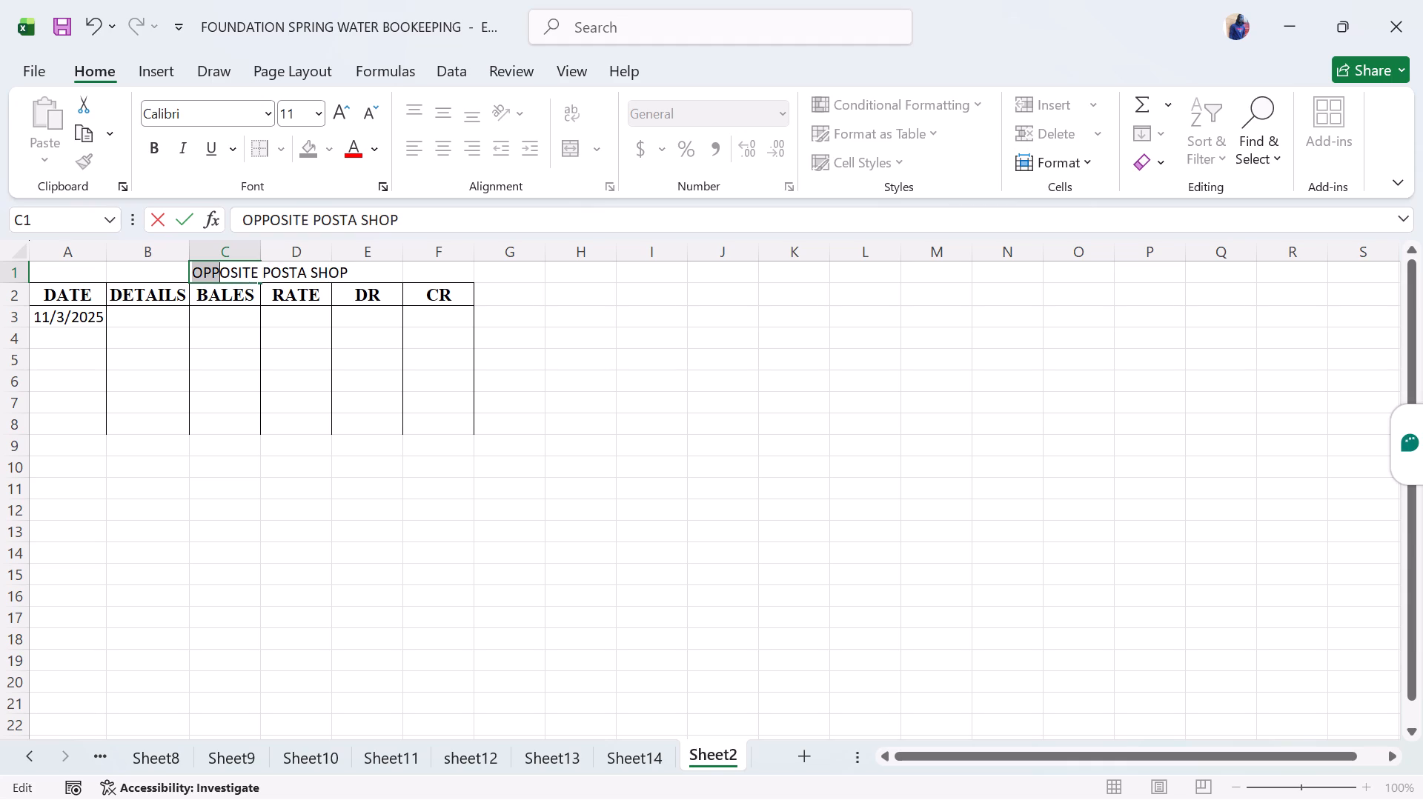
{"action": "left_click_drag", "start_coordinate": [234, 270], "coordinate": [366, 276]}
{"action": "key", "text": "ctrl+b"}
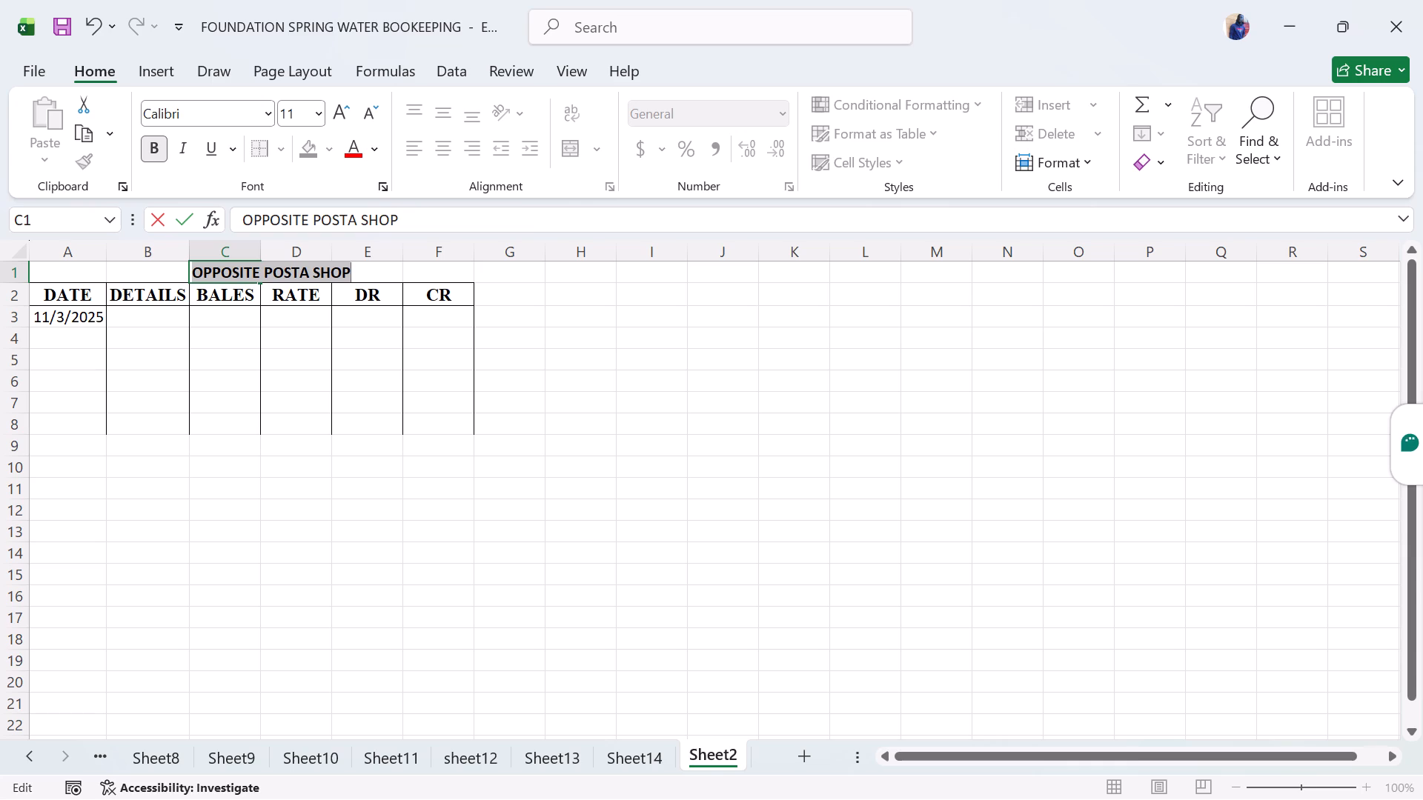
{"action": "left_click", "coordinate": [348, 288]}
{"action": "left_click", "coordinate": [235, 310]}
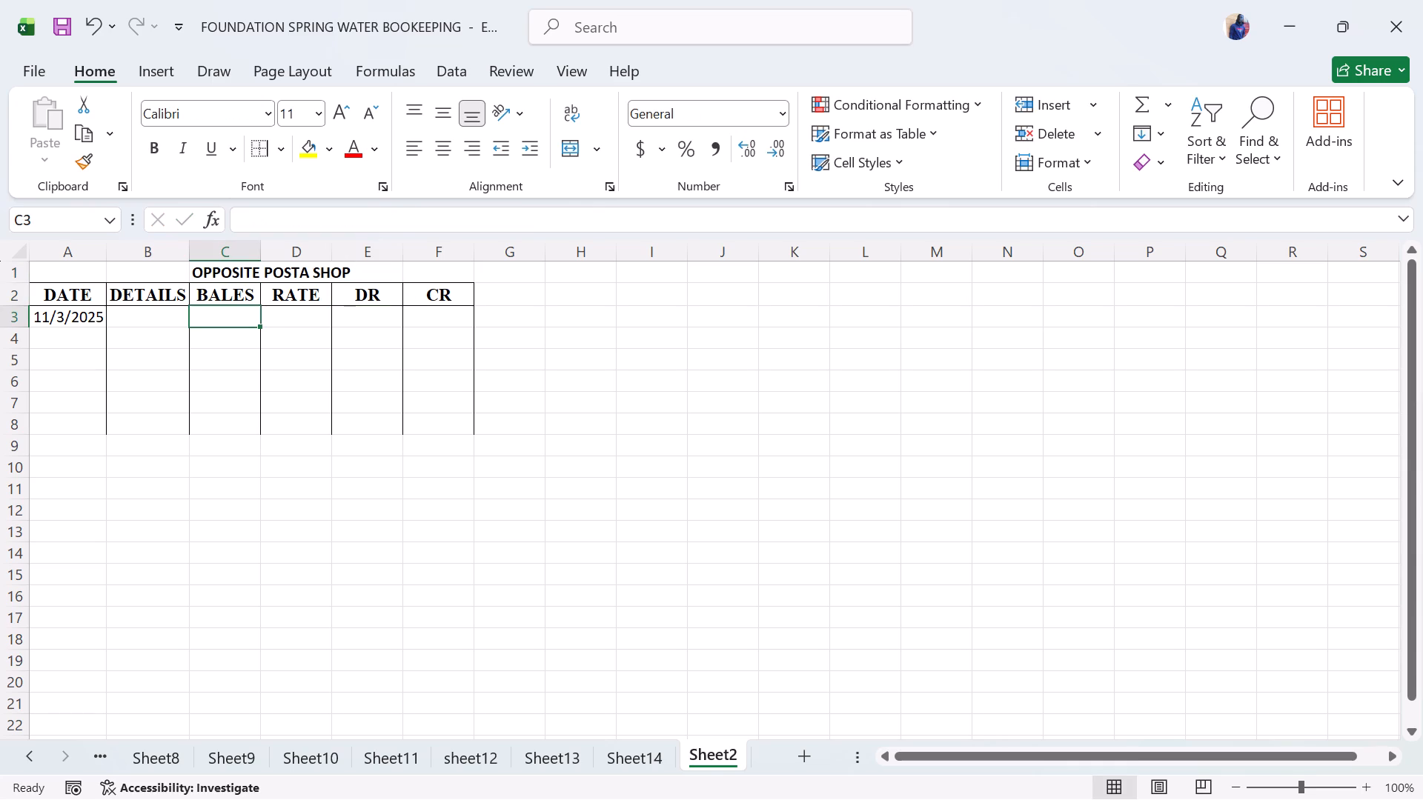
{"action": "double_click", "coordinate": [220, 277]}
{"action": "left_click", "coordinate": [193, 270]}
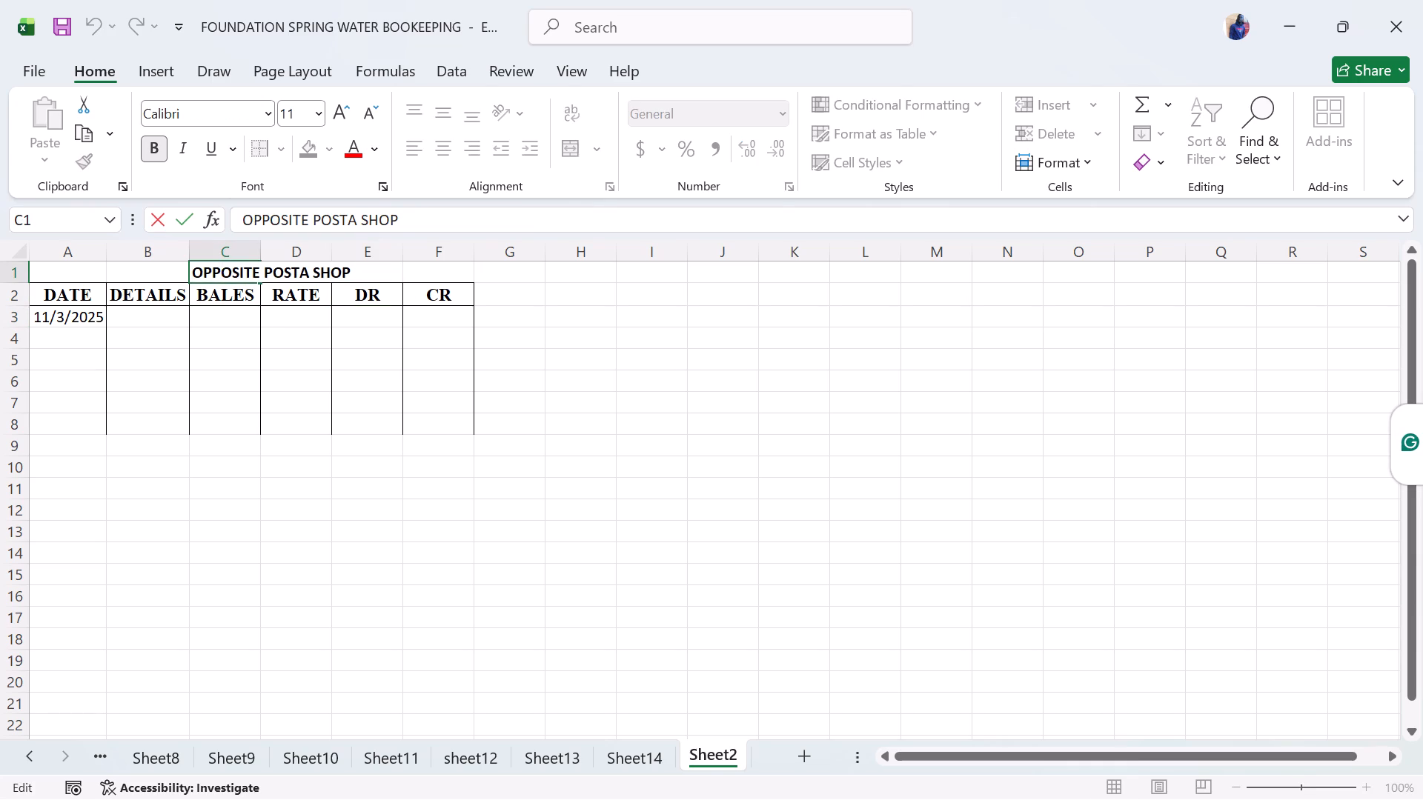
{"action": "left_click", "coordinate": [136, 304]}
Fill in the 11/3/2025 row with 500ML under DETAILS, 1 under BALES, 370 under RATE and 370 under DR.
{"action": "left_click", "coordinate": [144, 320]}
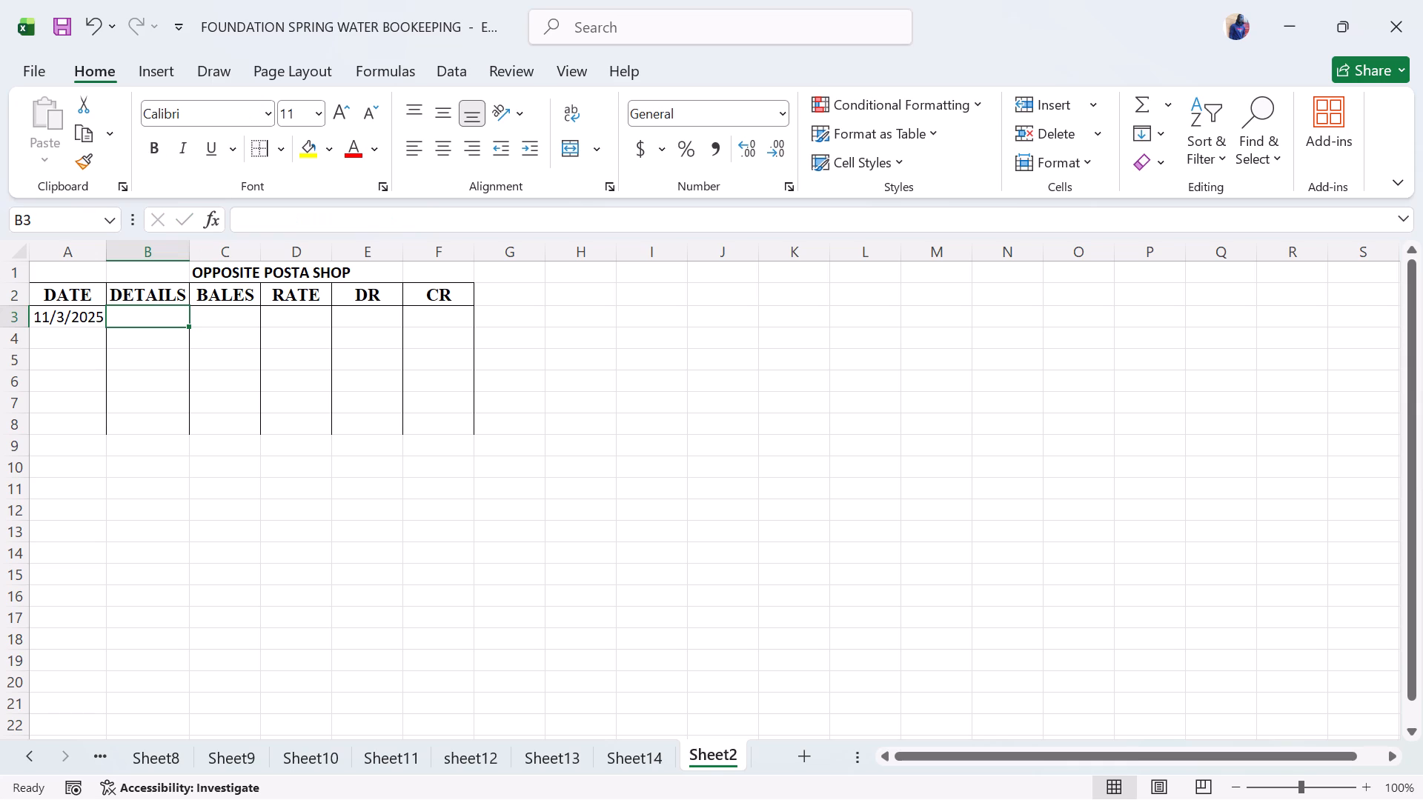
{"action": "type", "text": "500"}
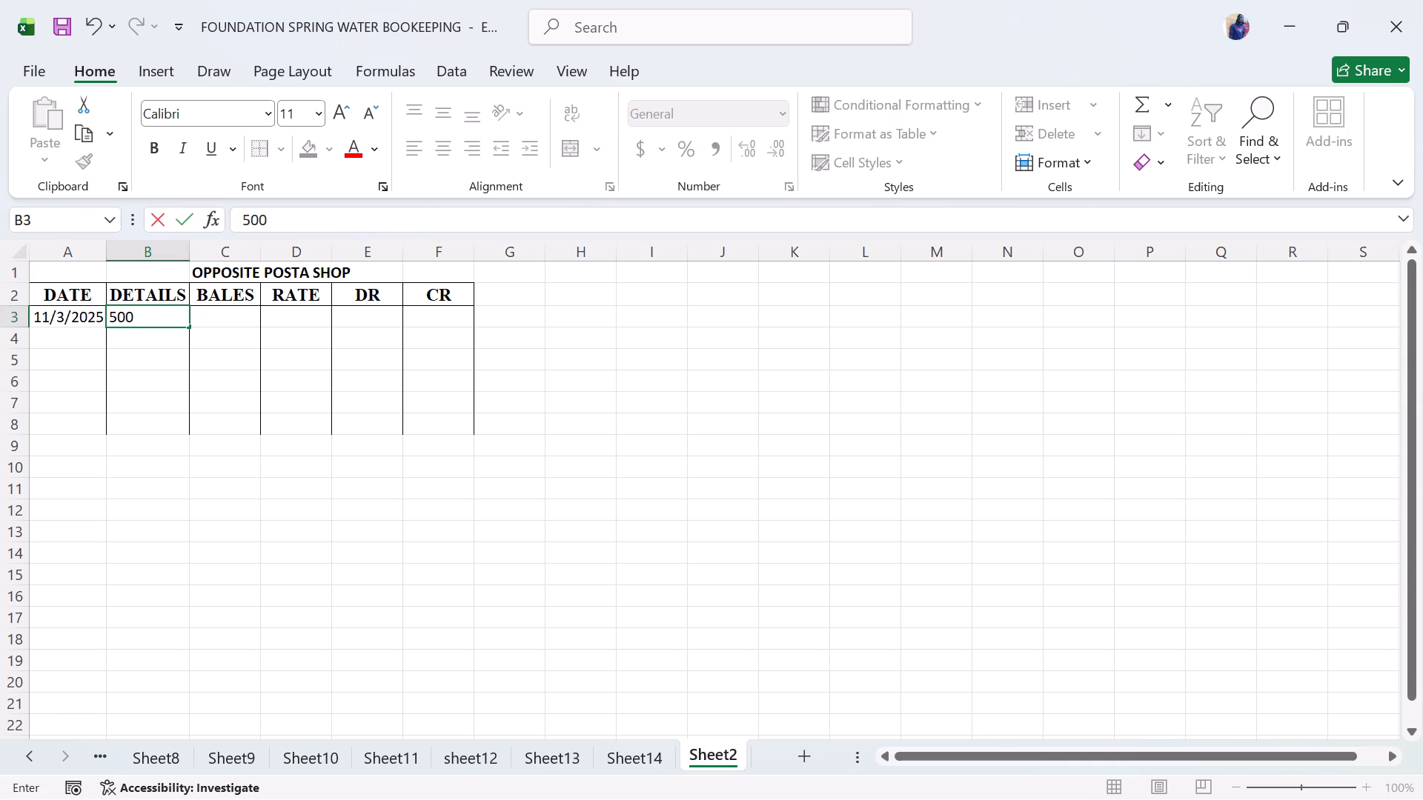
{"action": "type", "text": "ML"}
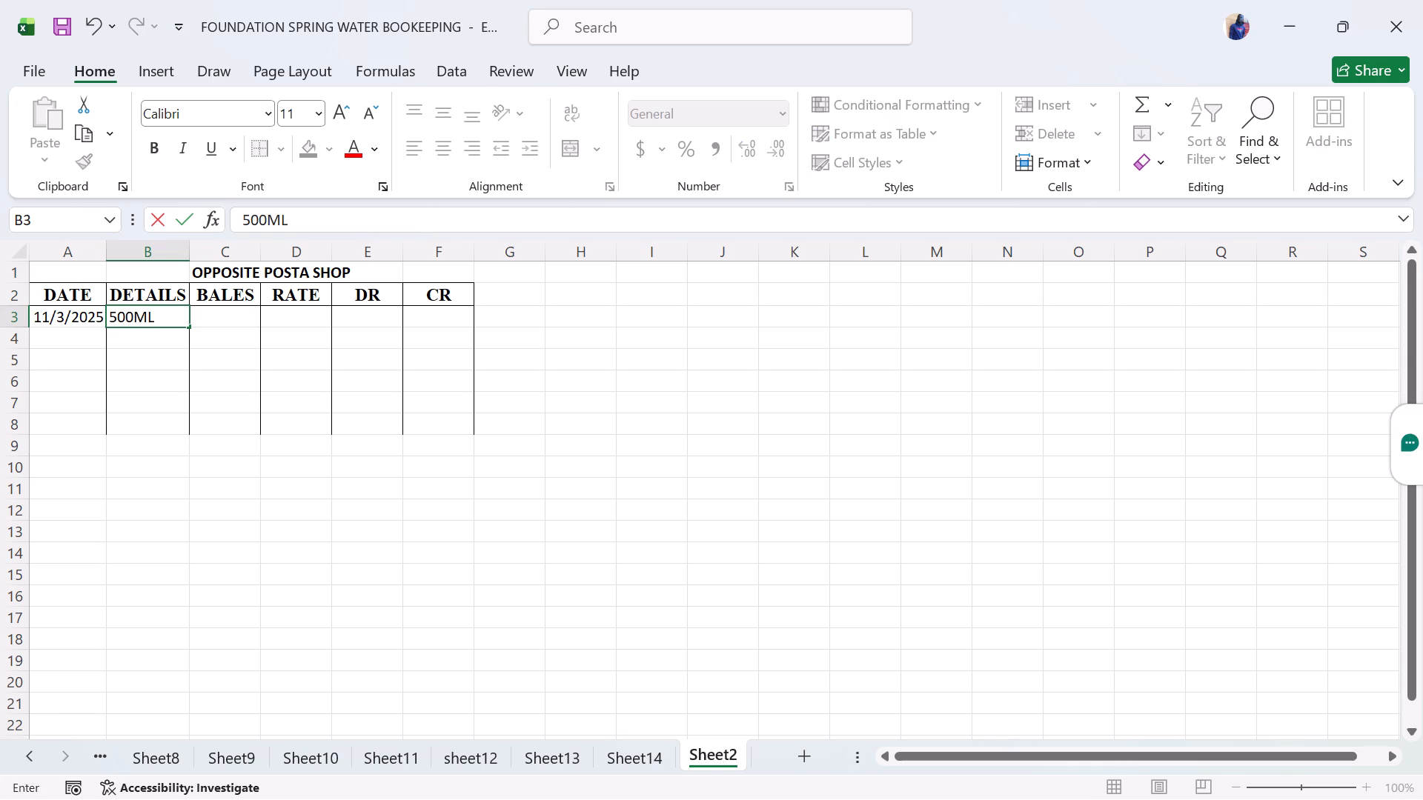
{"action": "left_click", "coordinate": [233, 313]}
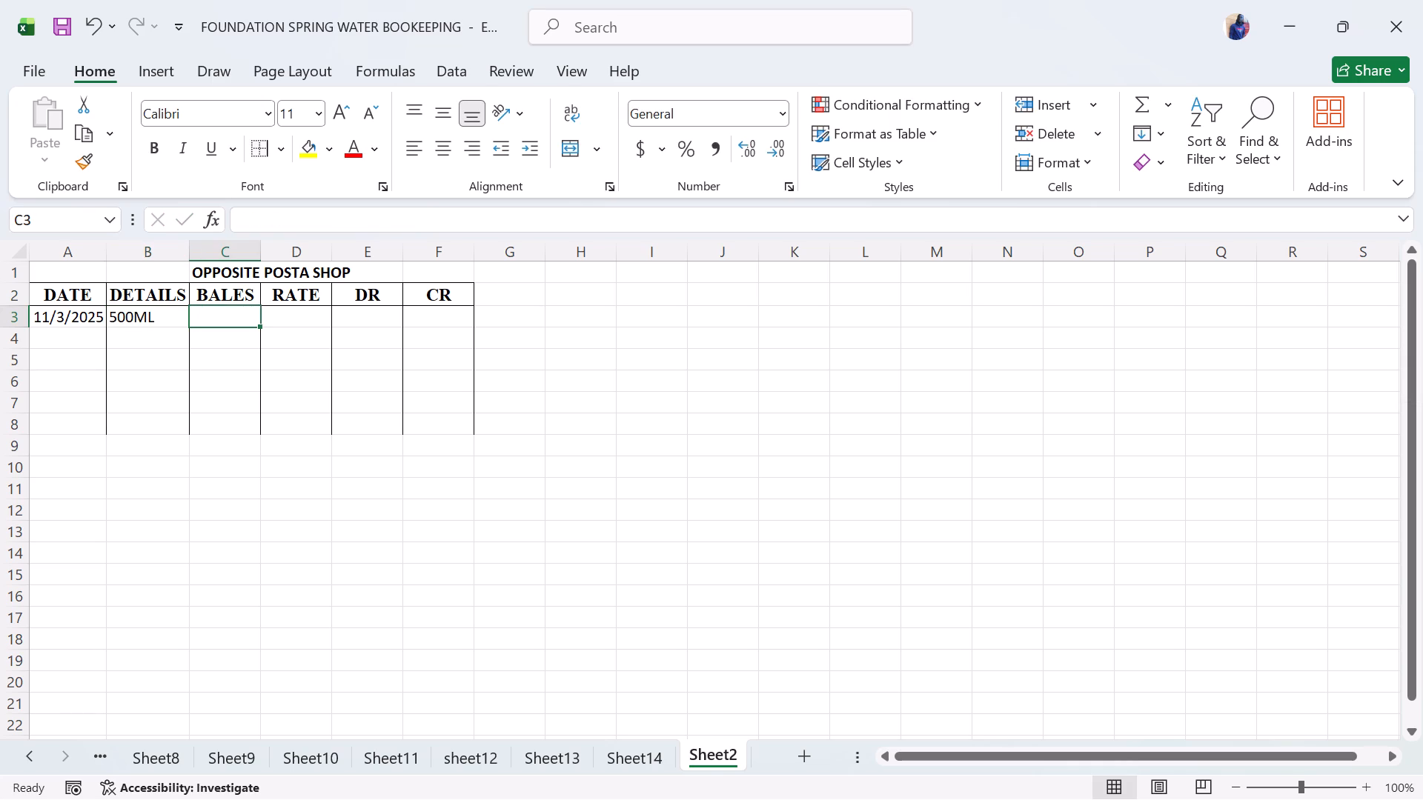
{"action": "key", "text": "1"}
{"action": "left_click", "coordinate": [293, 316]}
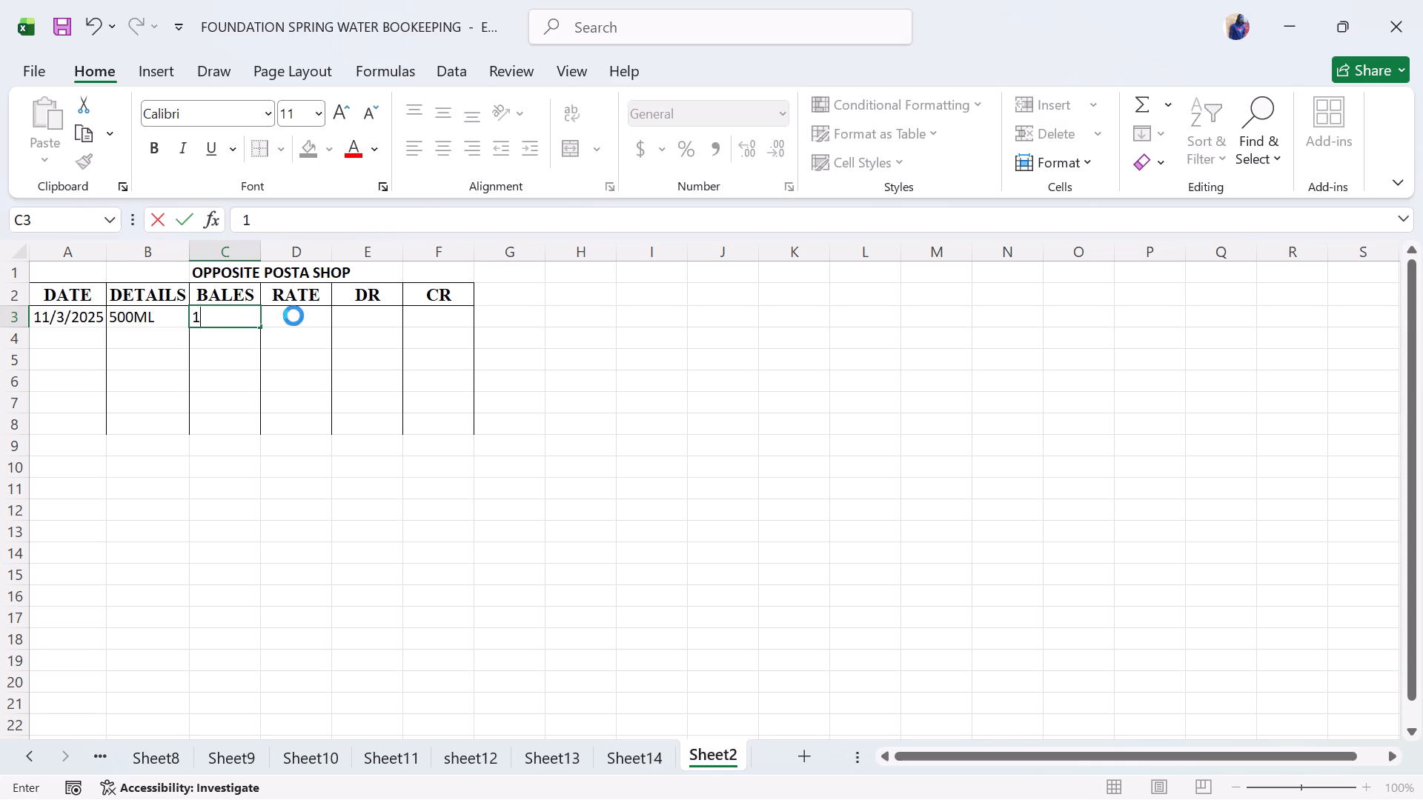
{"action": "type", "text": "350"}
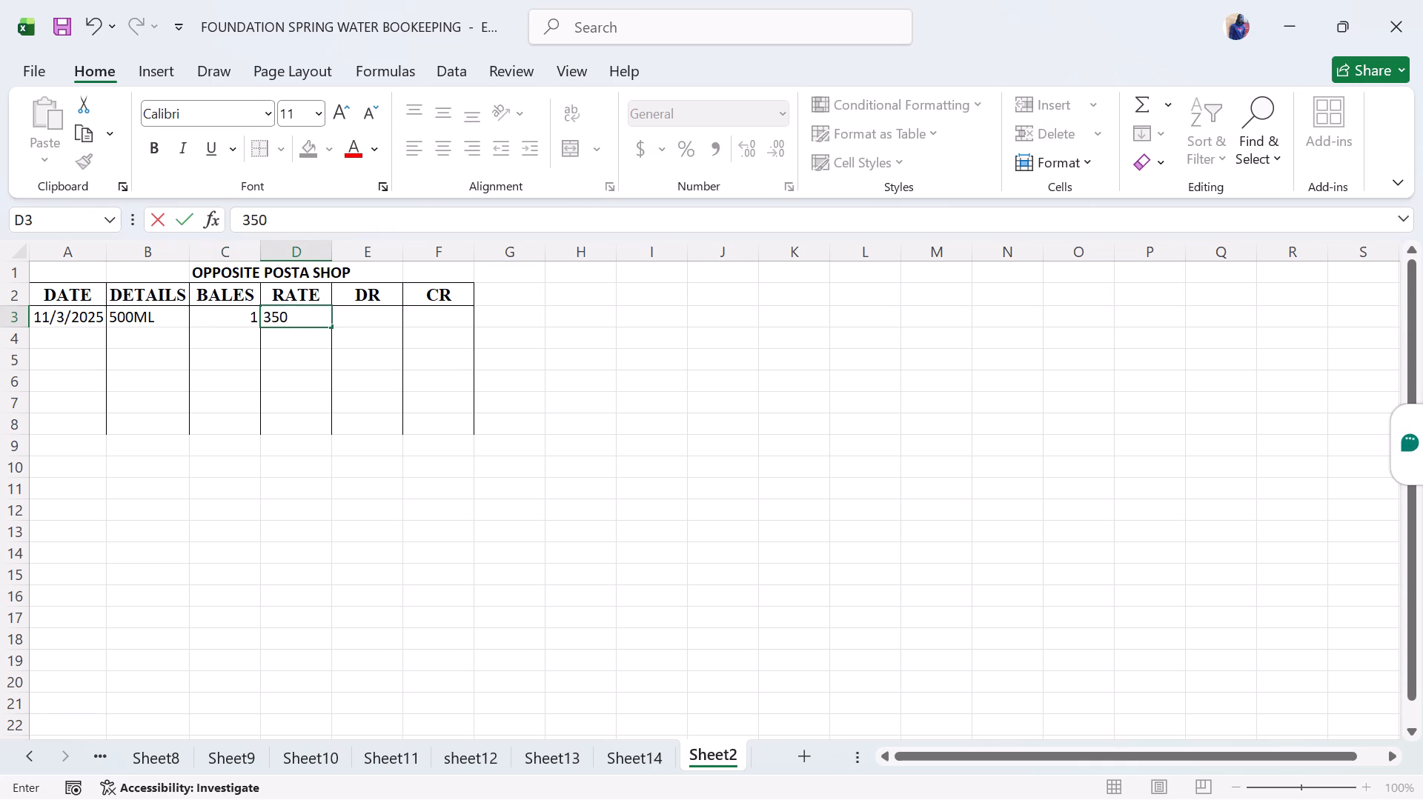
{"action": "key", "text": "BackSpace"}
{"action": "key", "text": "BackSpace"}
{"action": "type", "text": "70"}
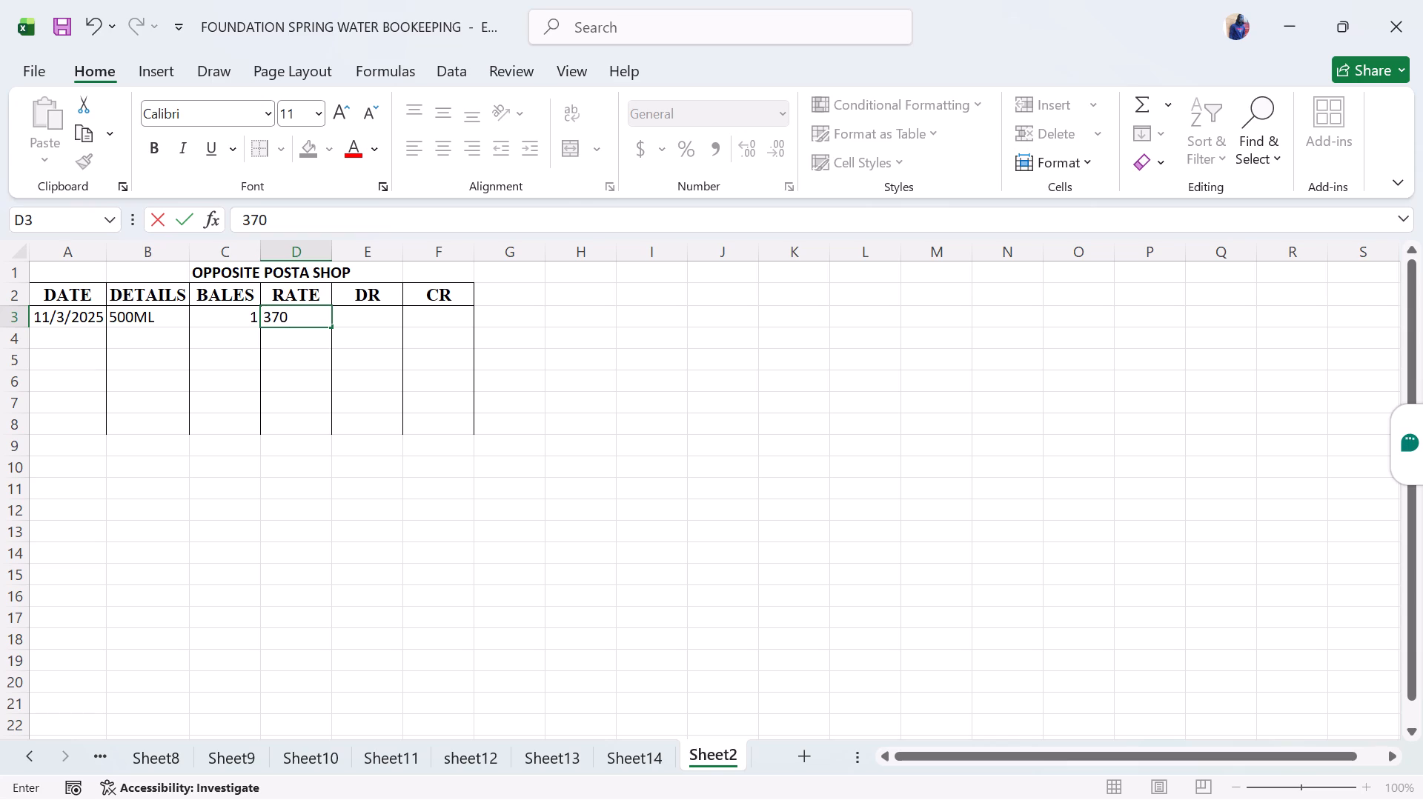
{"action": "left_click", "coordinate": [394, 313]}
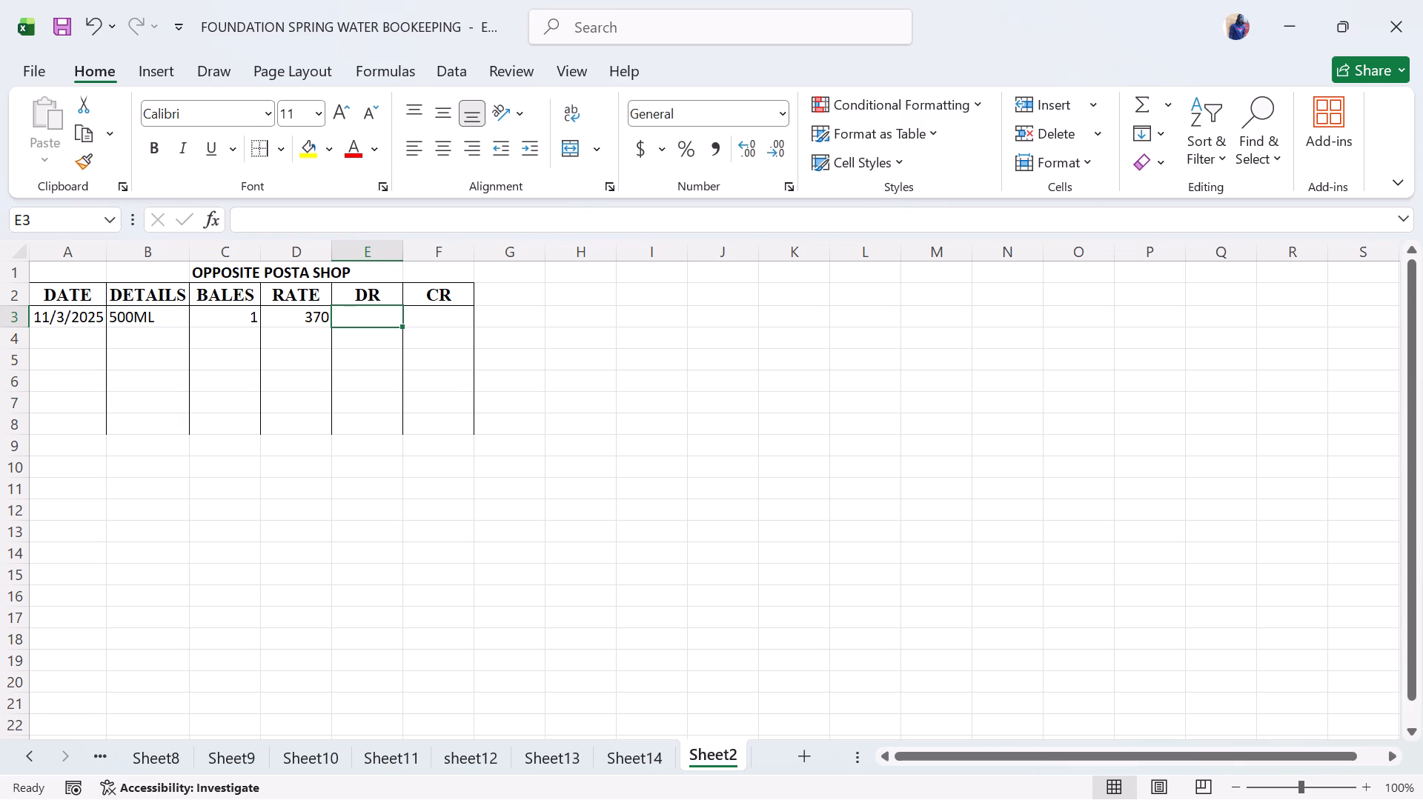
{"action": "key", "text": "equal"}
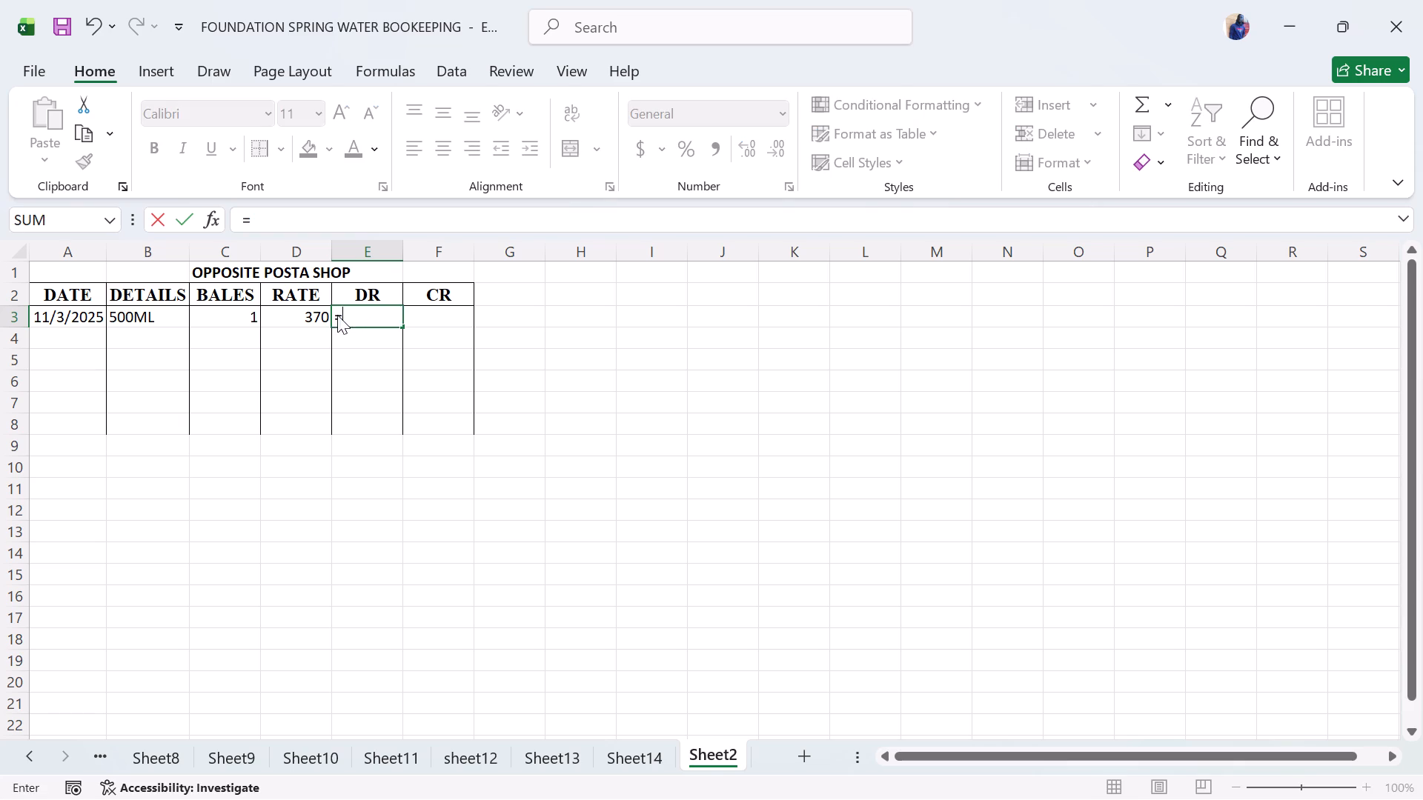
{"action": "key", "text": "BackSpace"}
{"action": "type", "text": "370"}
{"action": "left_click", "coordinate": [411, 316]}
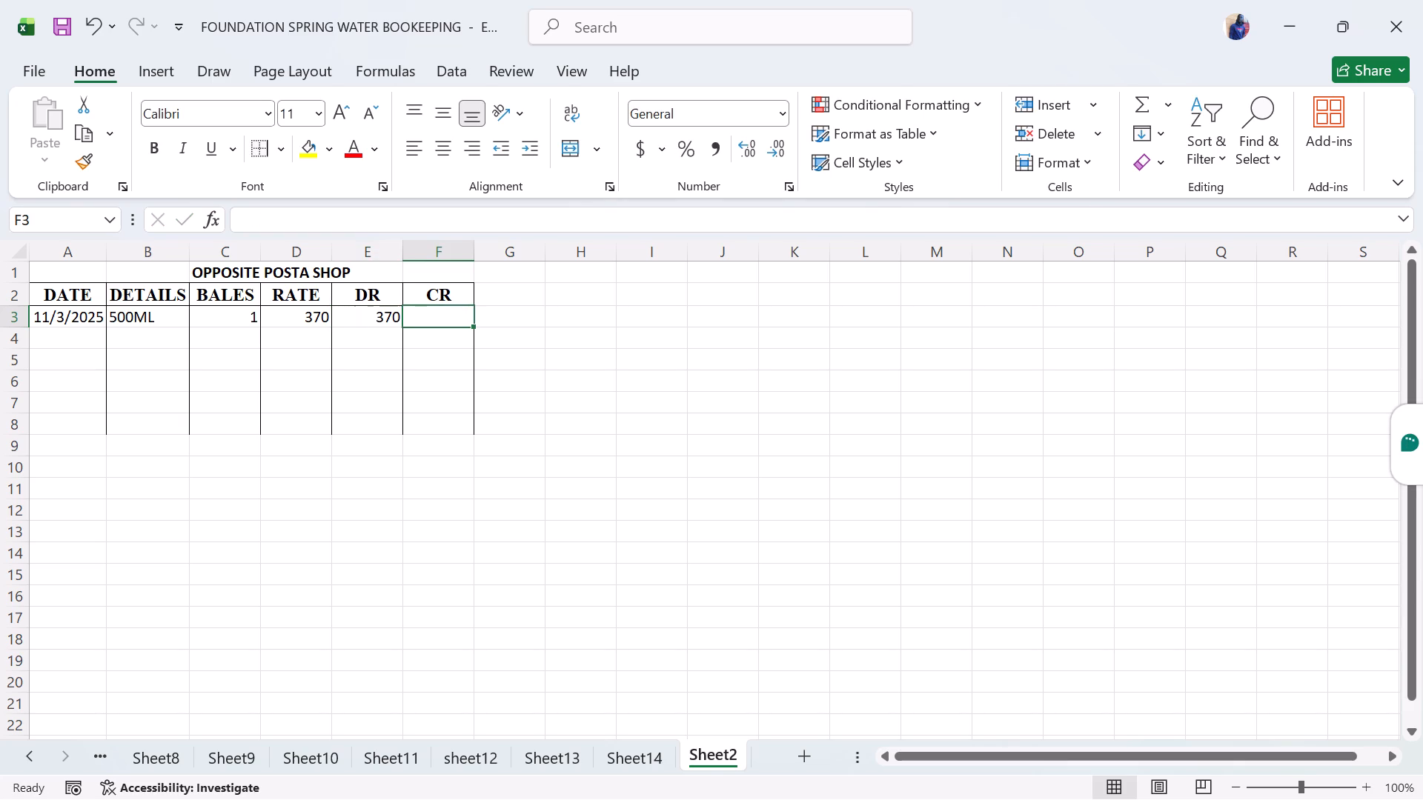
Enter the date 11/3/2026 in row 4 under DATE.
{"action": "left_click", "coordinate": [67, 333]}
{"action": "type", "text": "11/2"}
{"action": "key", "text": "BackSpace"}
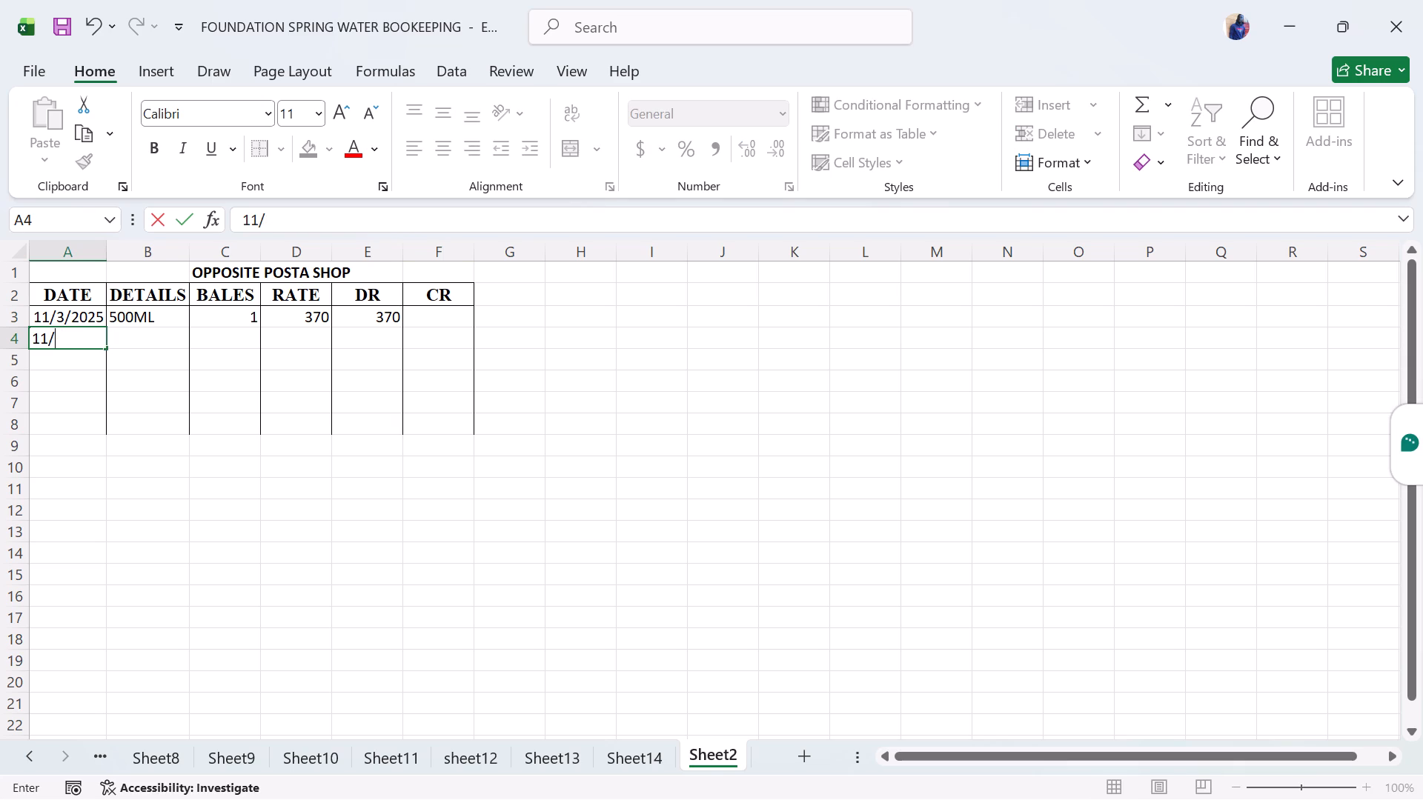
{"action": "type", "text": "3/3"}
{"action": "key", "text": "BackSpace"}
{"action": "type", "text": "202"}
{"action": "key", "text": "6"}
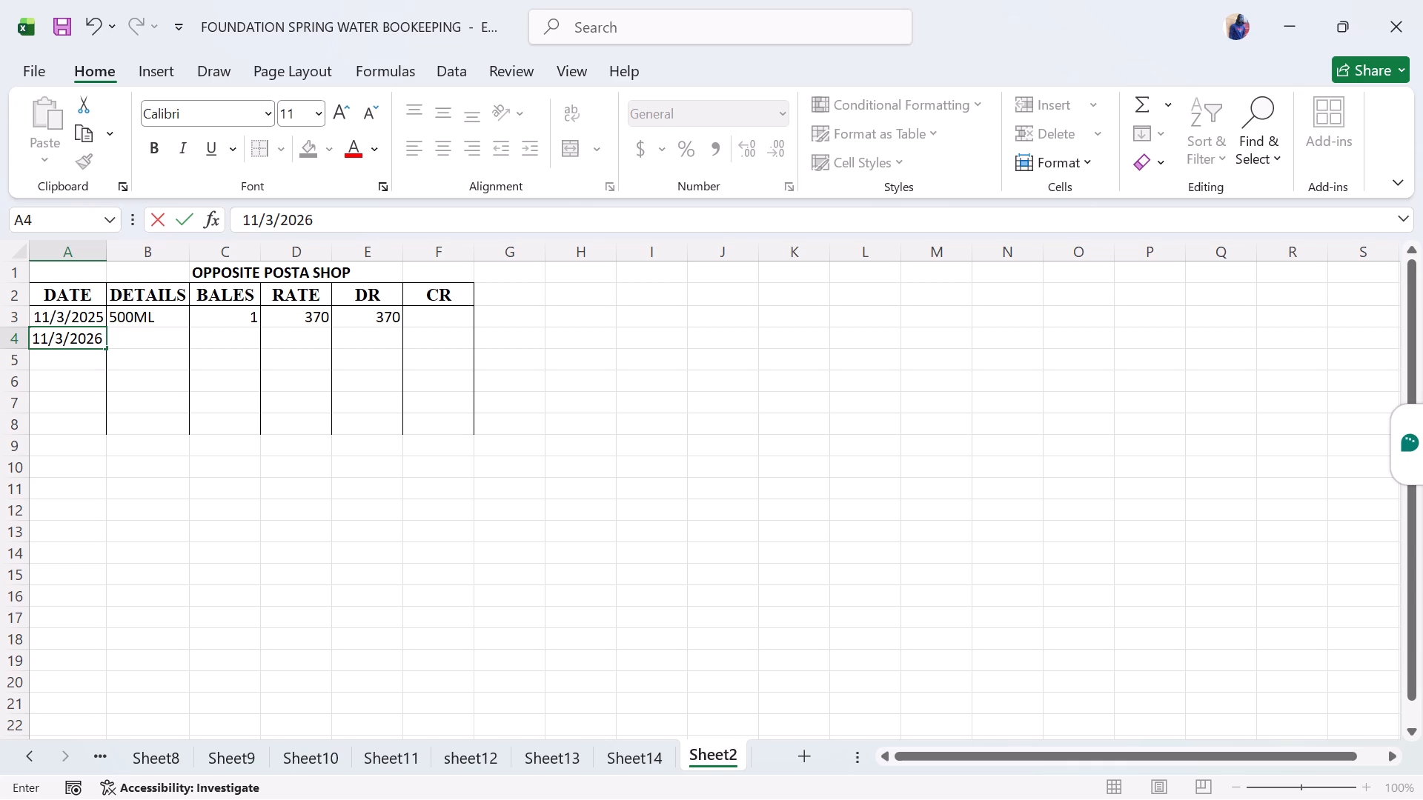
Correct the date in the 500ML row under DATE to 11/3/2026.
{"action": "left_click", "coordinate": [99, 319]}
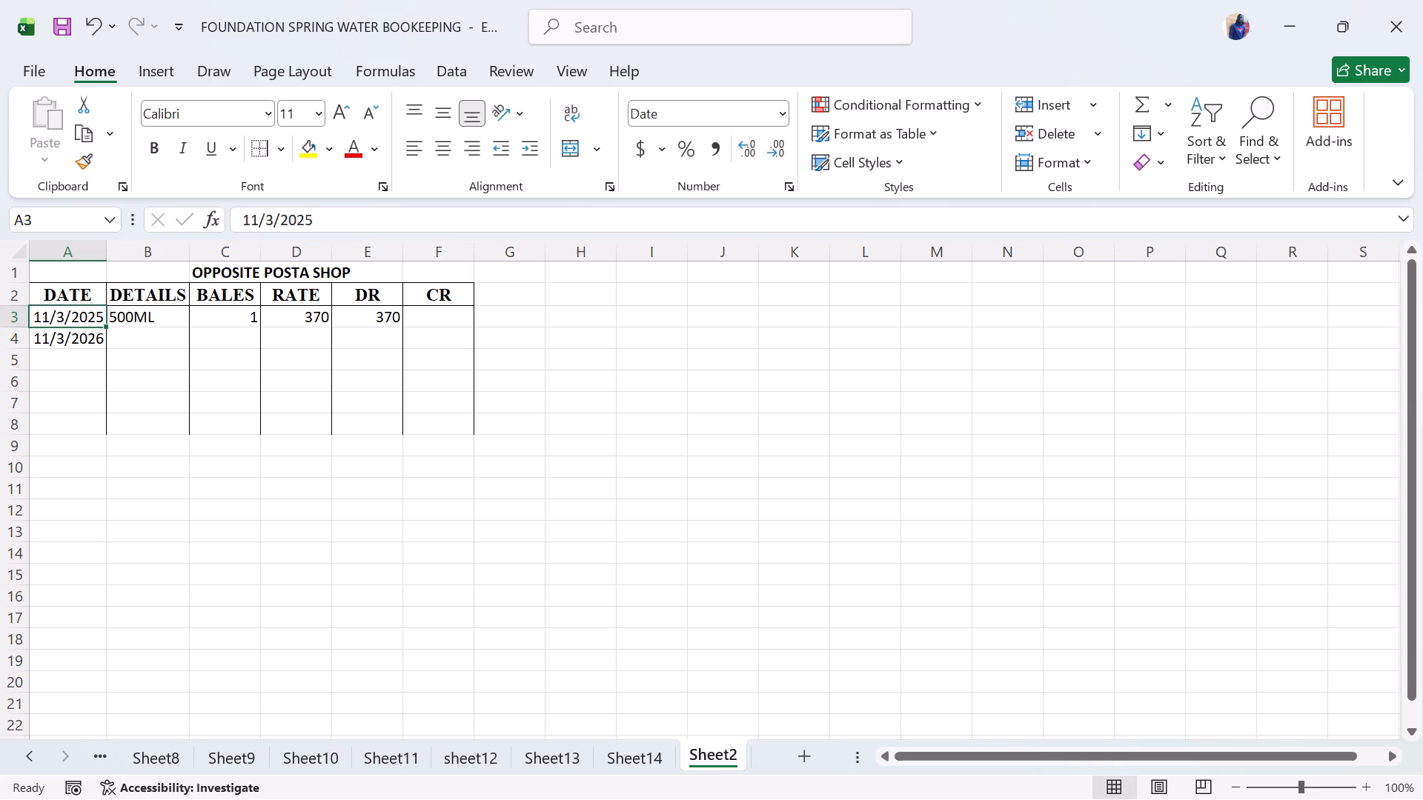
{"action": "double_click", "coordinate": [100, 318]}
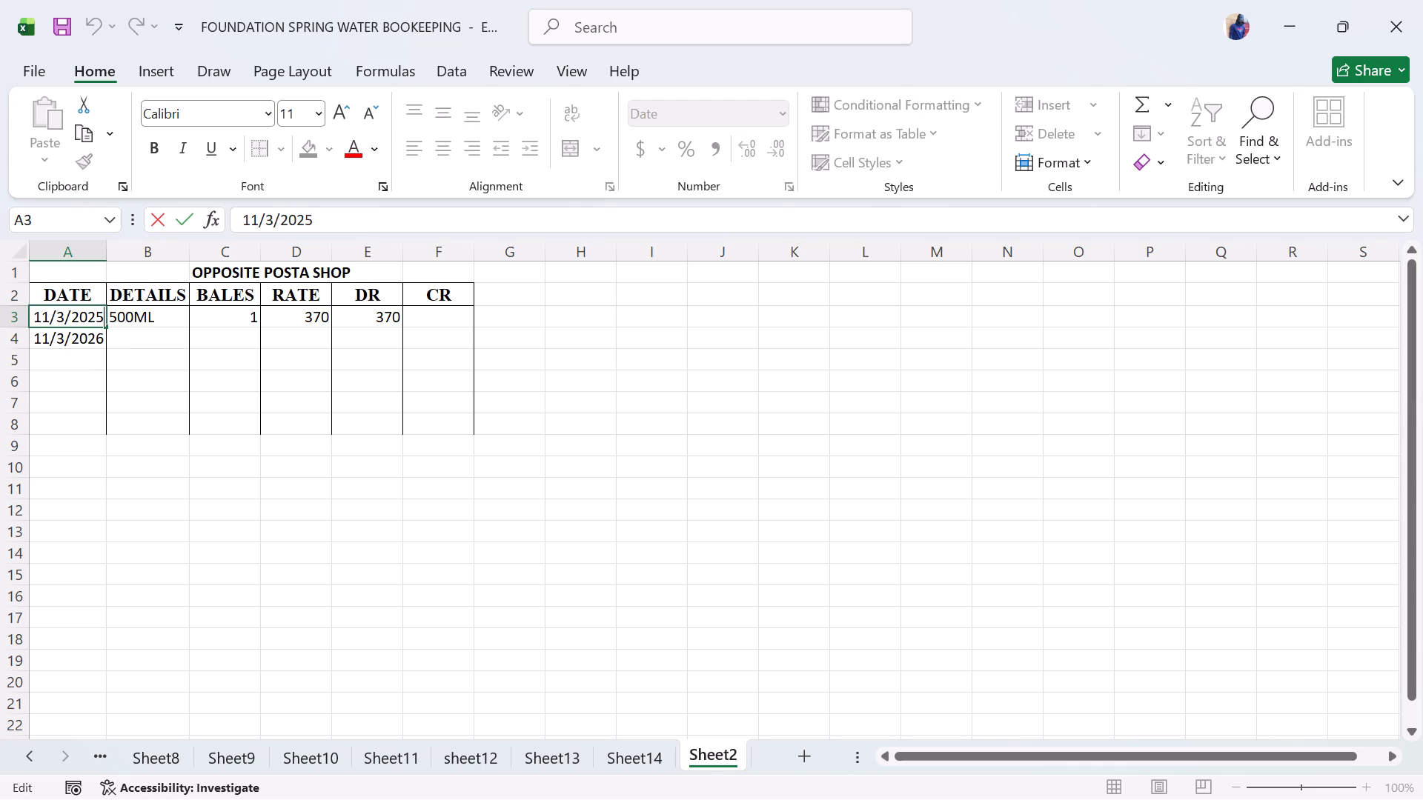
{"action": "key", "text": "BackSpace"}
{"action": "key", "text": "6"}
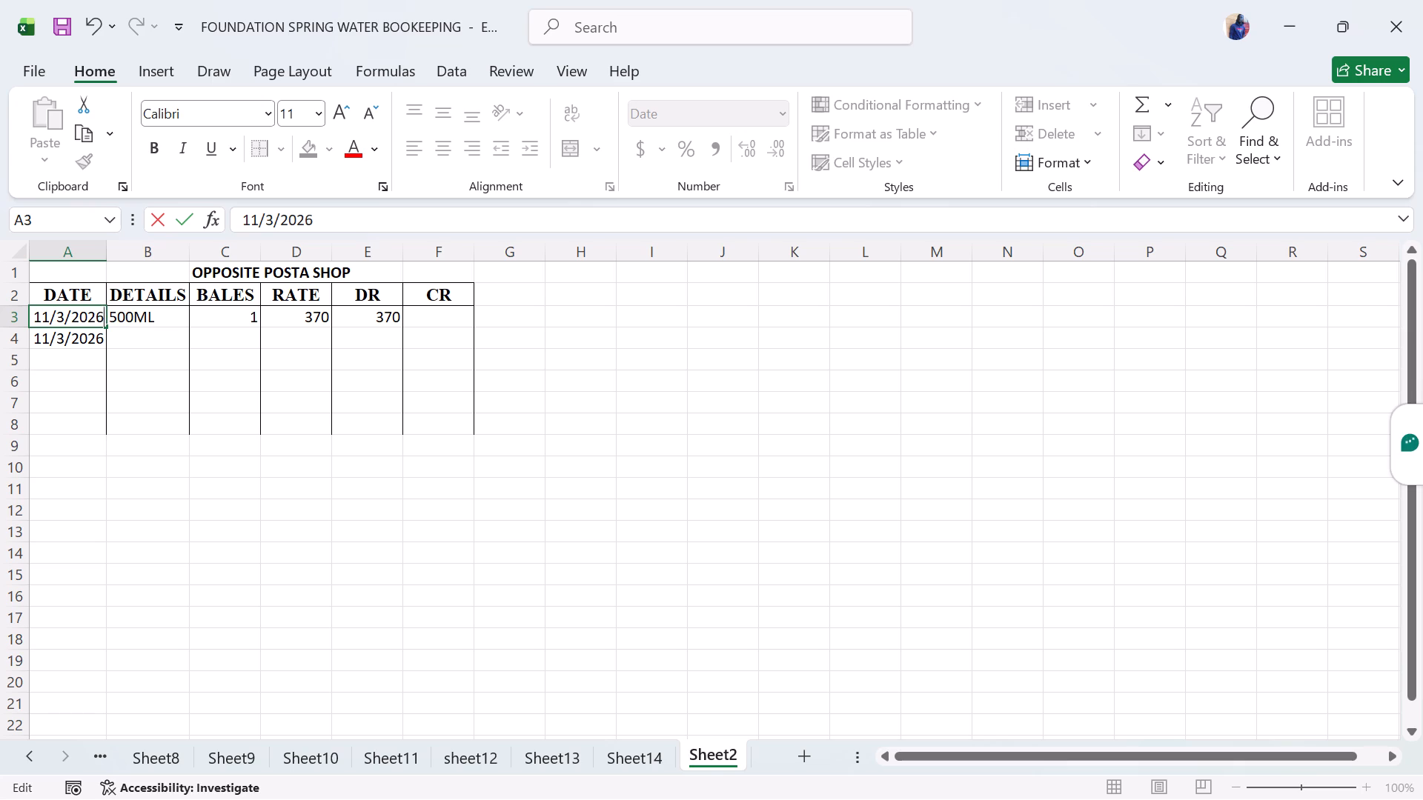
Fill in row 4 with 1L under DETAILS, 4 under BALES and 370 under RATE.
{"action": "left_click", "coordinate": [138, 347]}
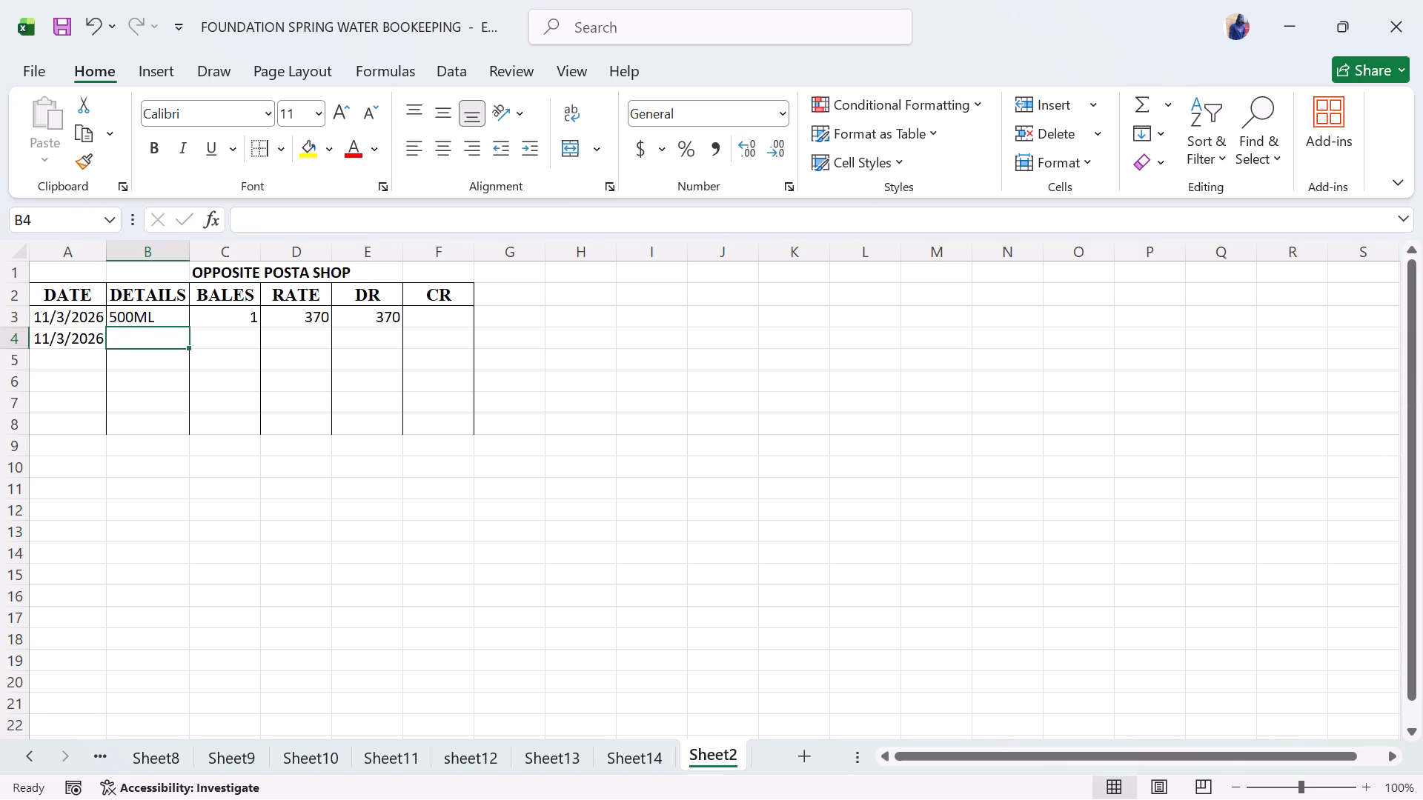
{"action": "type", "text": "1L"}
{"action": "left_click", "coordinate": [240, 333]}
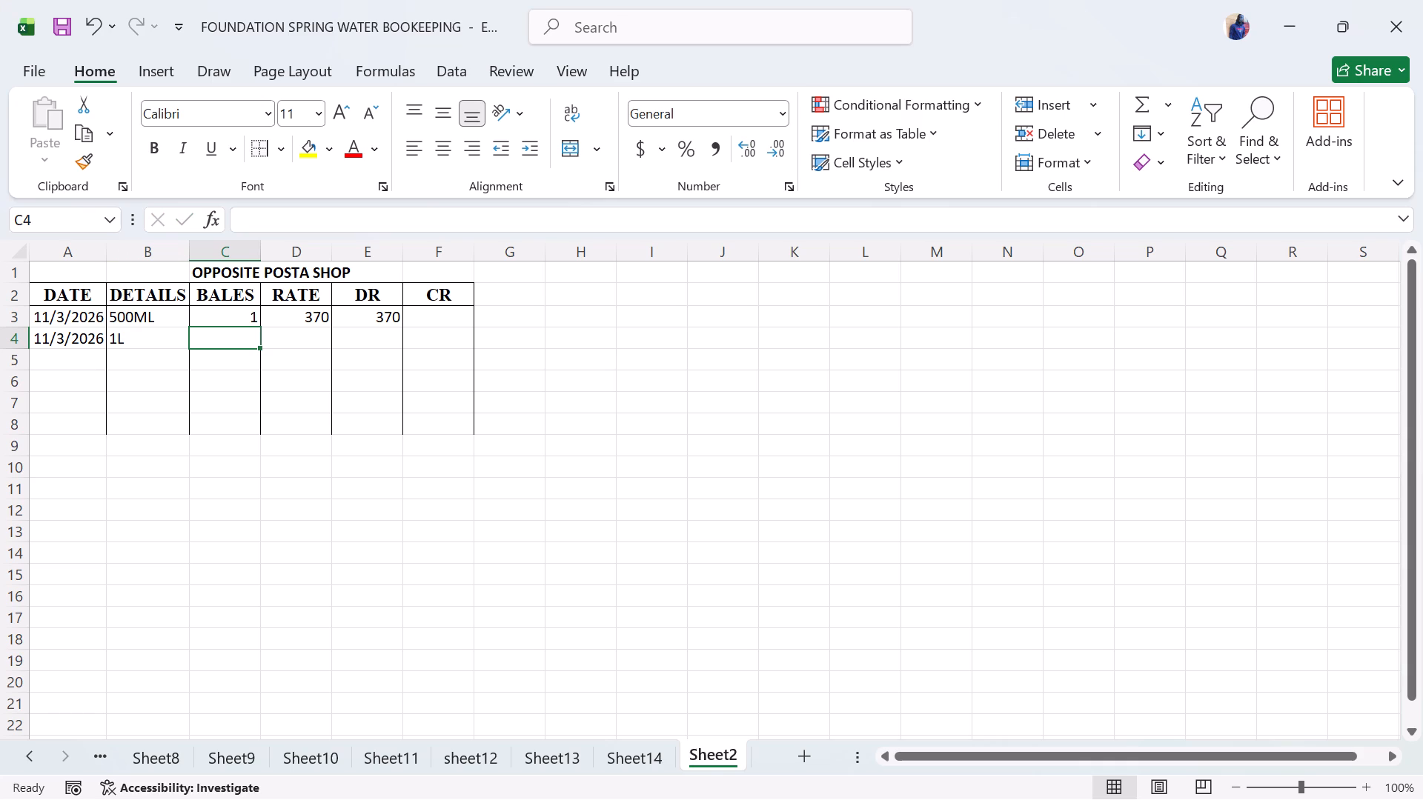
{"action": "key", "text": "4"}
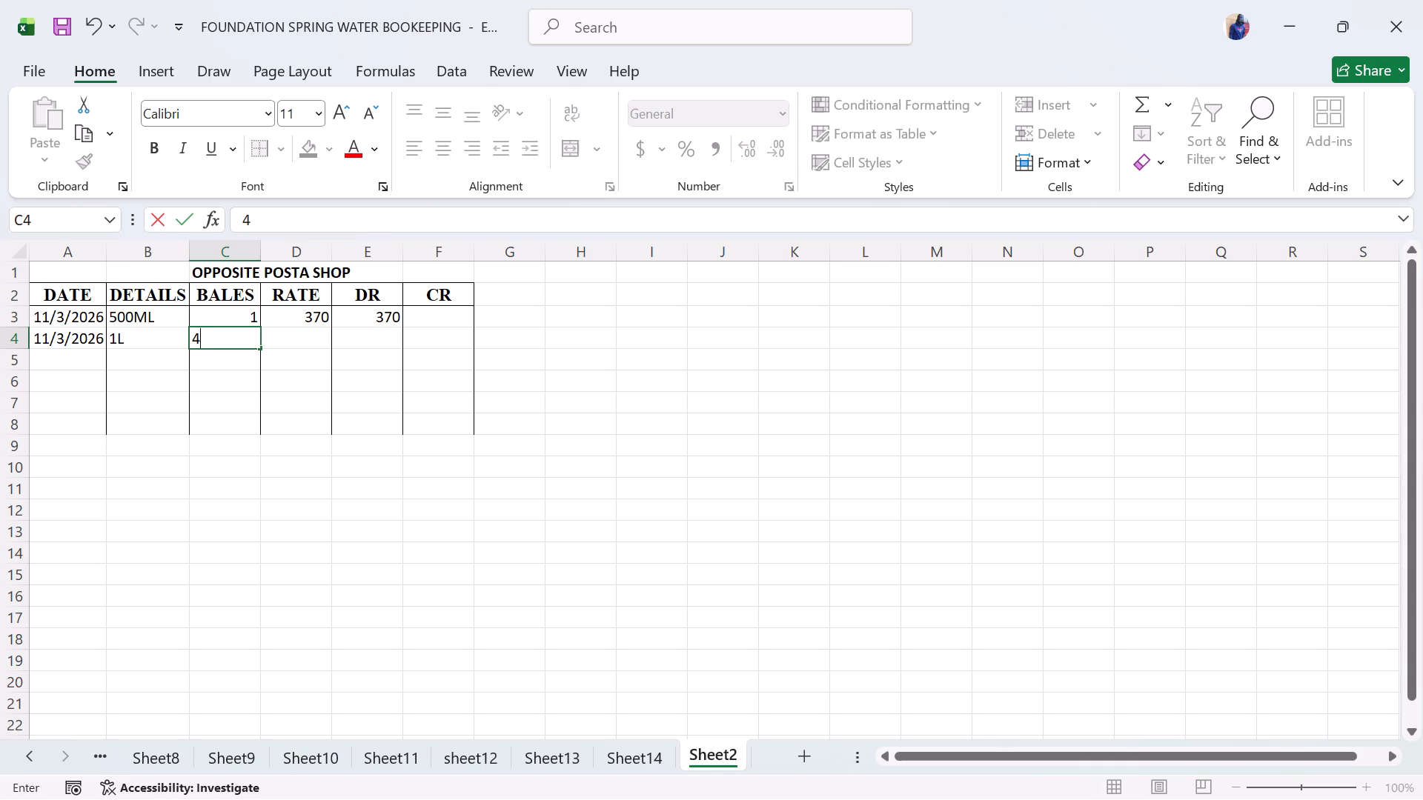
{"action": "left_click", "coordinate": [291, 343]}
{"action": "type", "text": "370"}
Calculate the 1L row's DR amount with a formula multiplying its BALES by its RATE, =C4*D4.
{"action": "left_click", "coordinate": [378, 339]}
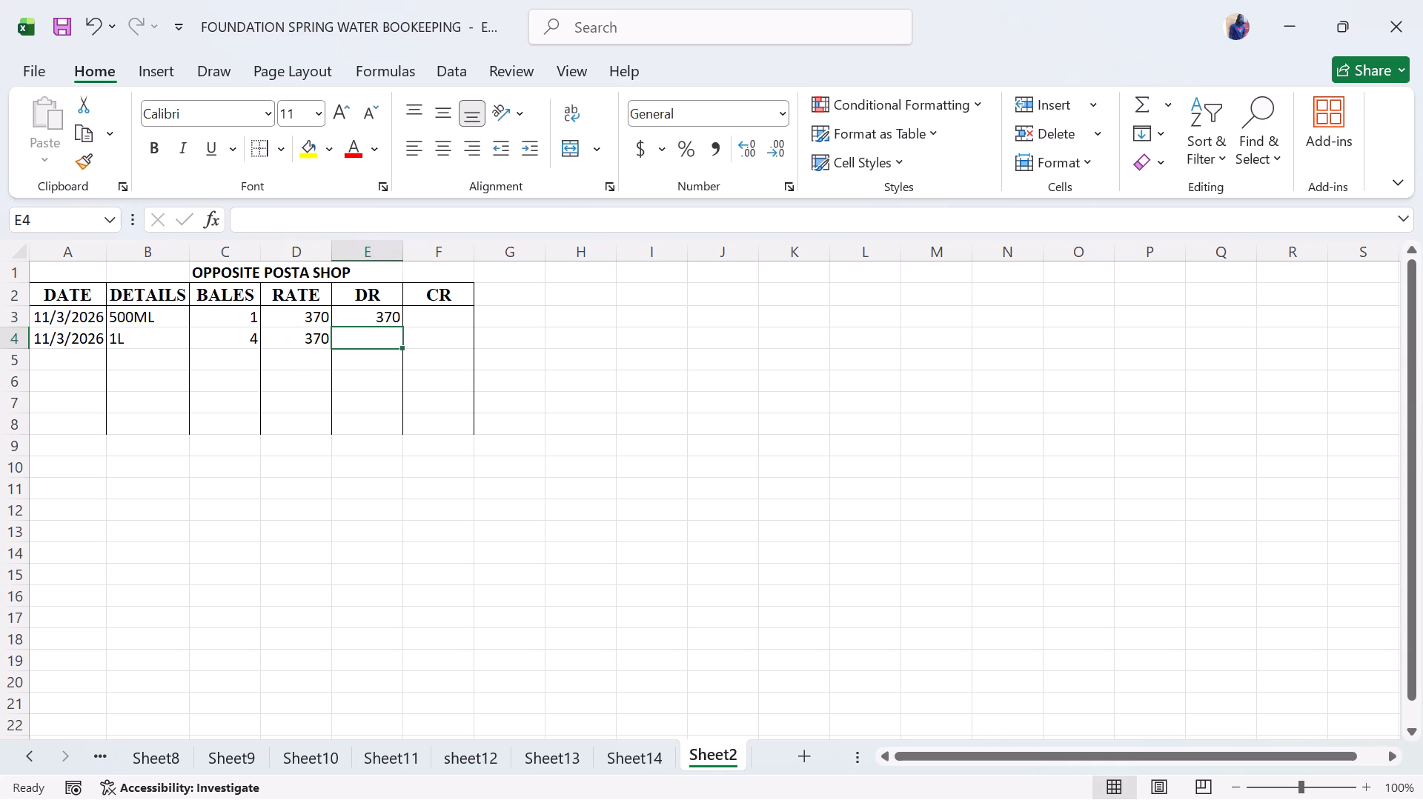
{"action": "key", "text": "equal"}
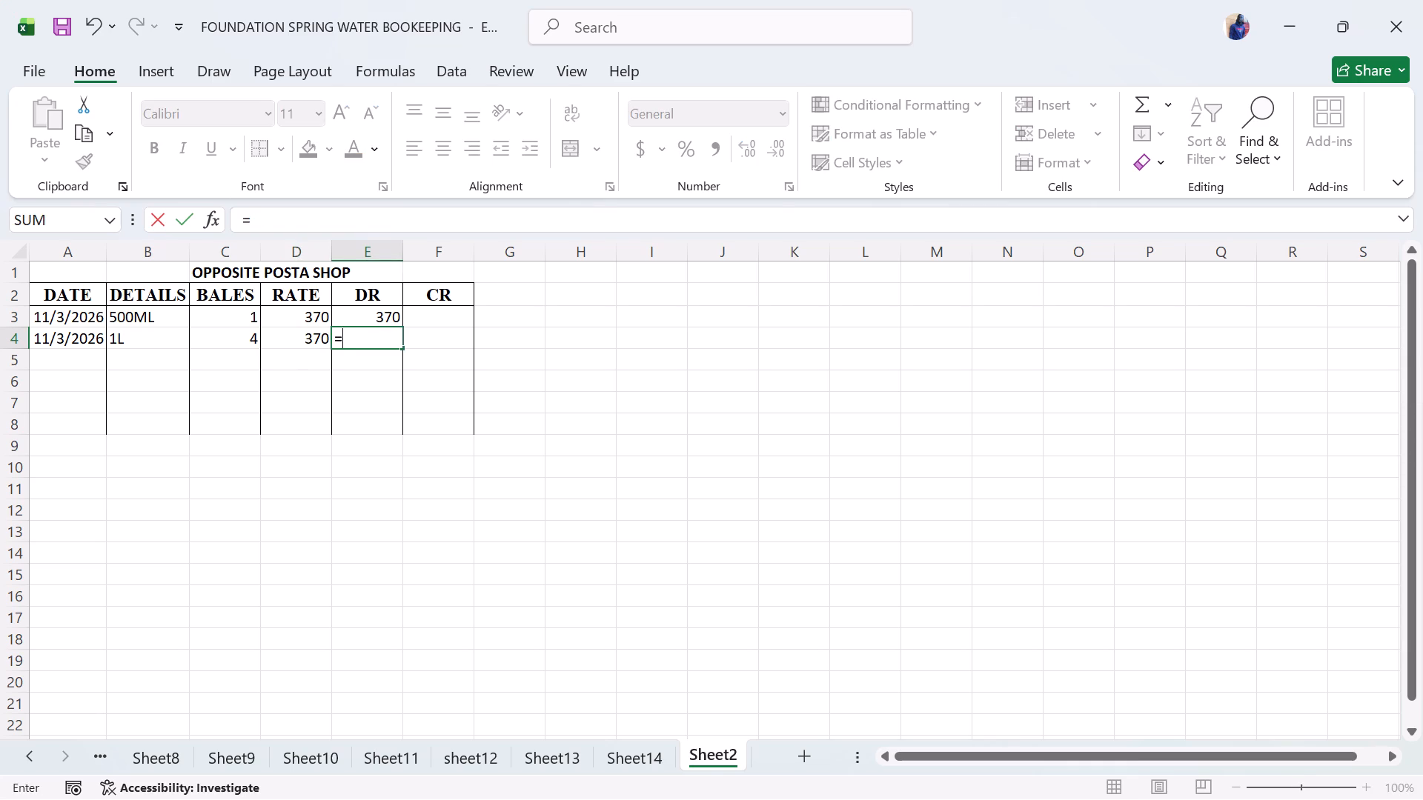
{"action": "left_click", "coordinate": [253, 336]}
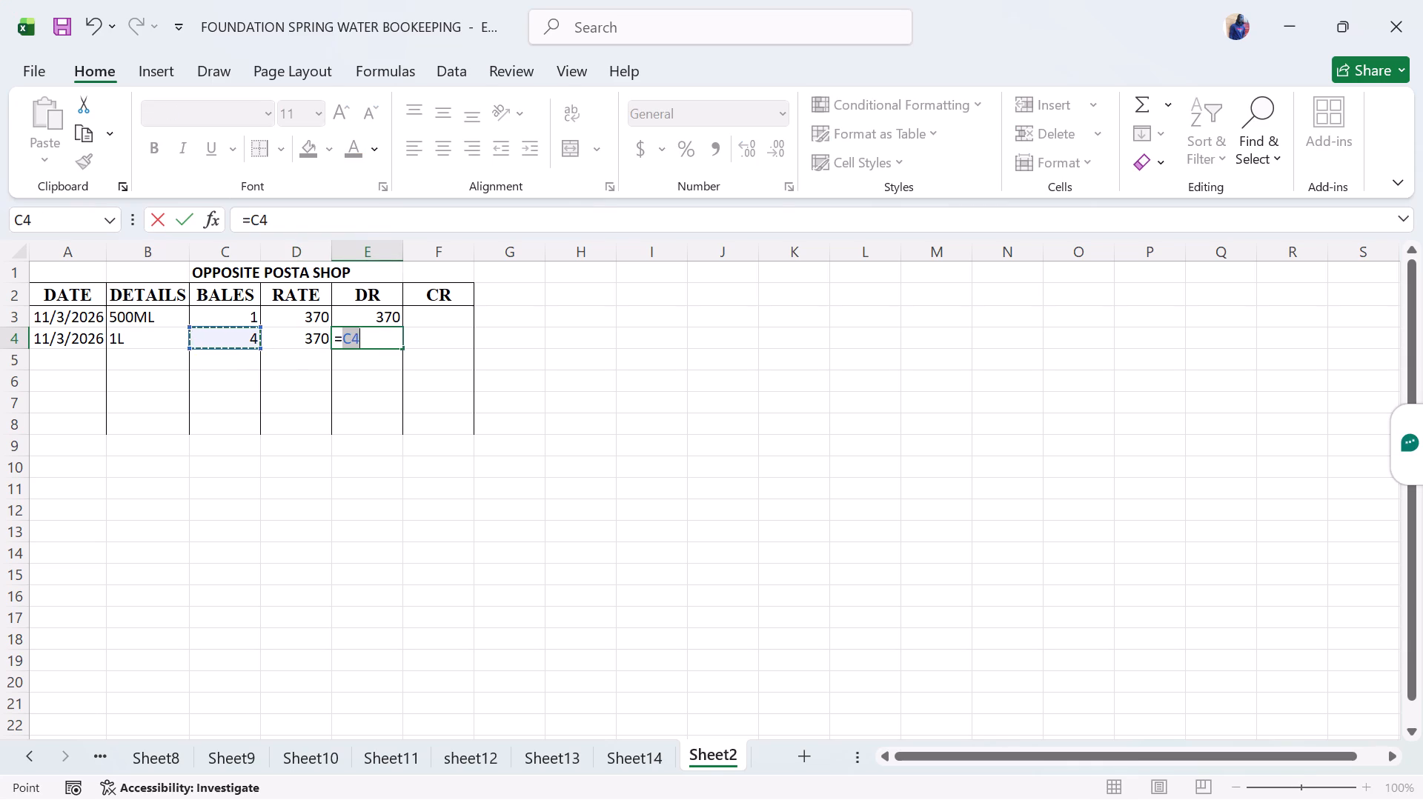
{"action": "key", "text": "shift+asterisk"}
{"action": "left_click", "coordinate": [288, 338]}
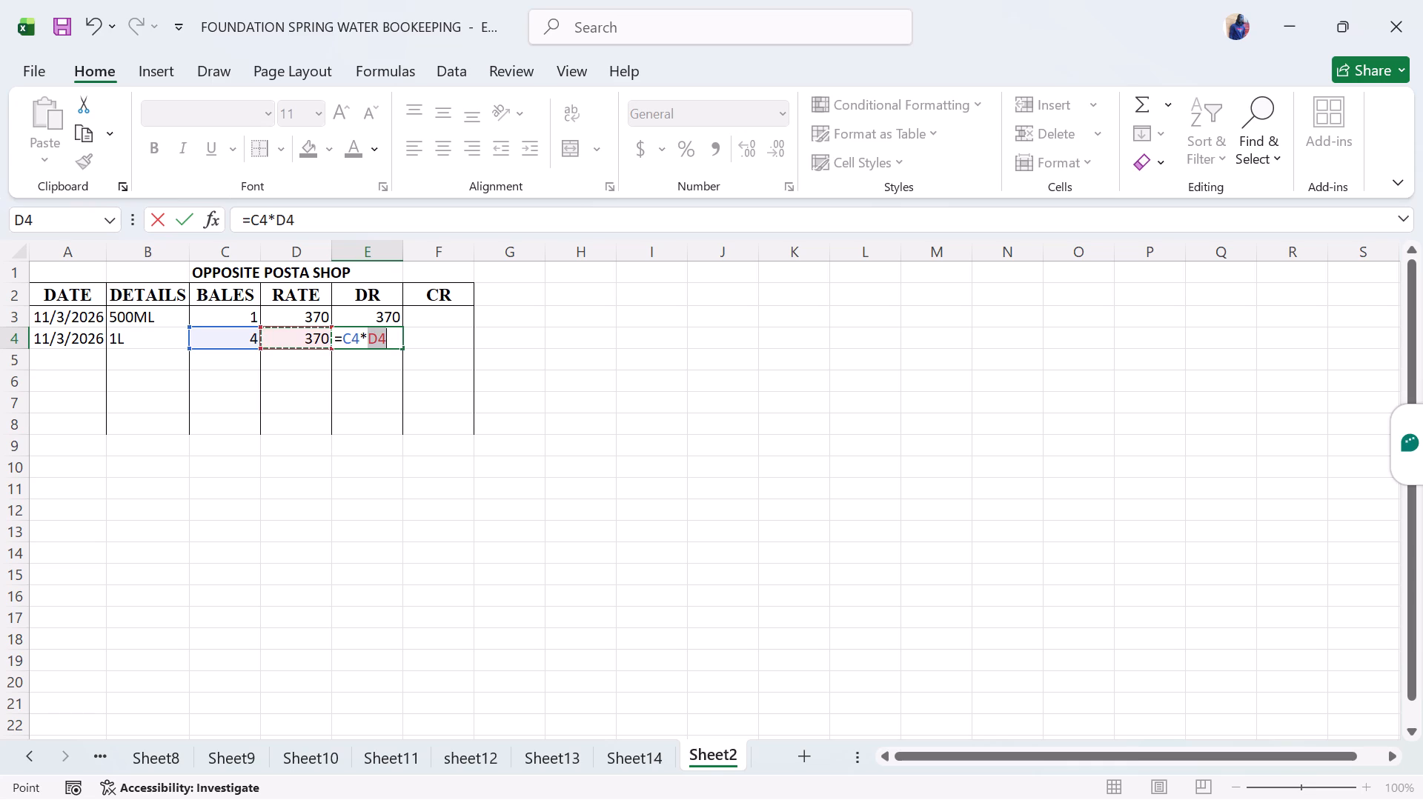
{"action": "key", "text": "Return"}
{"action": "left_click", "coordinate": [452, 359]}
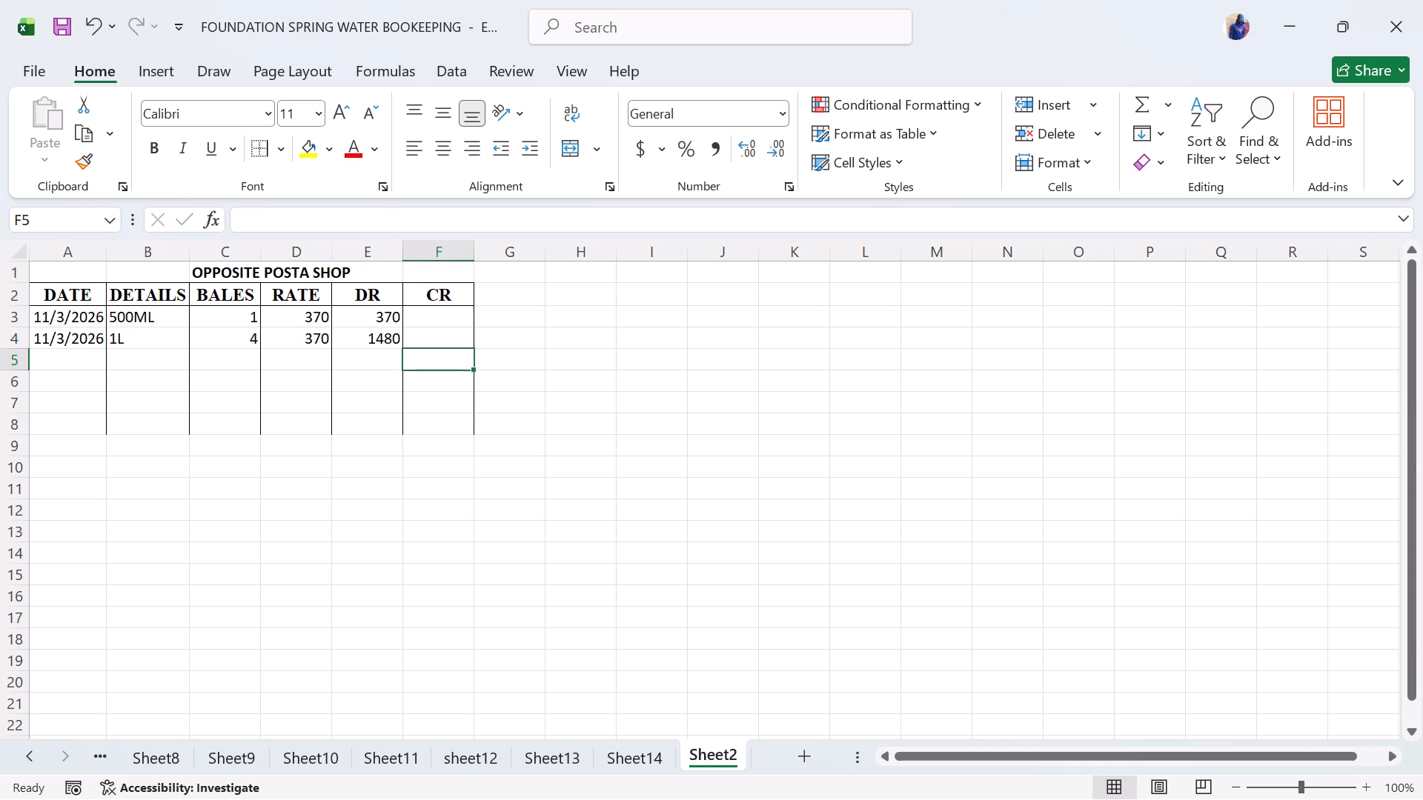
Apply All Borders to the row 9 cells beneath the DR and CR columns.
{"action": "left_click_drag", "start_coordinate": [337, 439], "coordinate": [453, 447]}
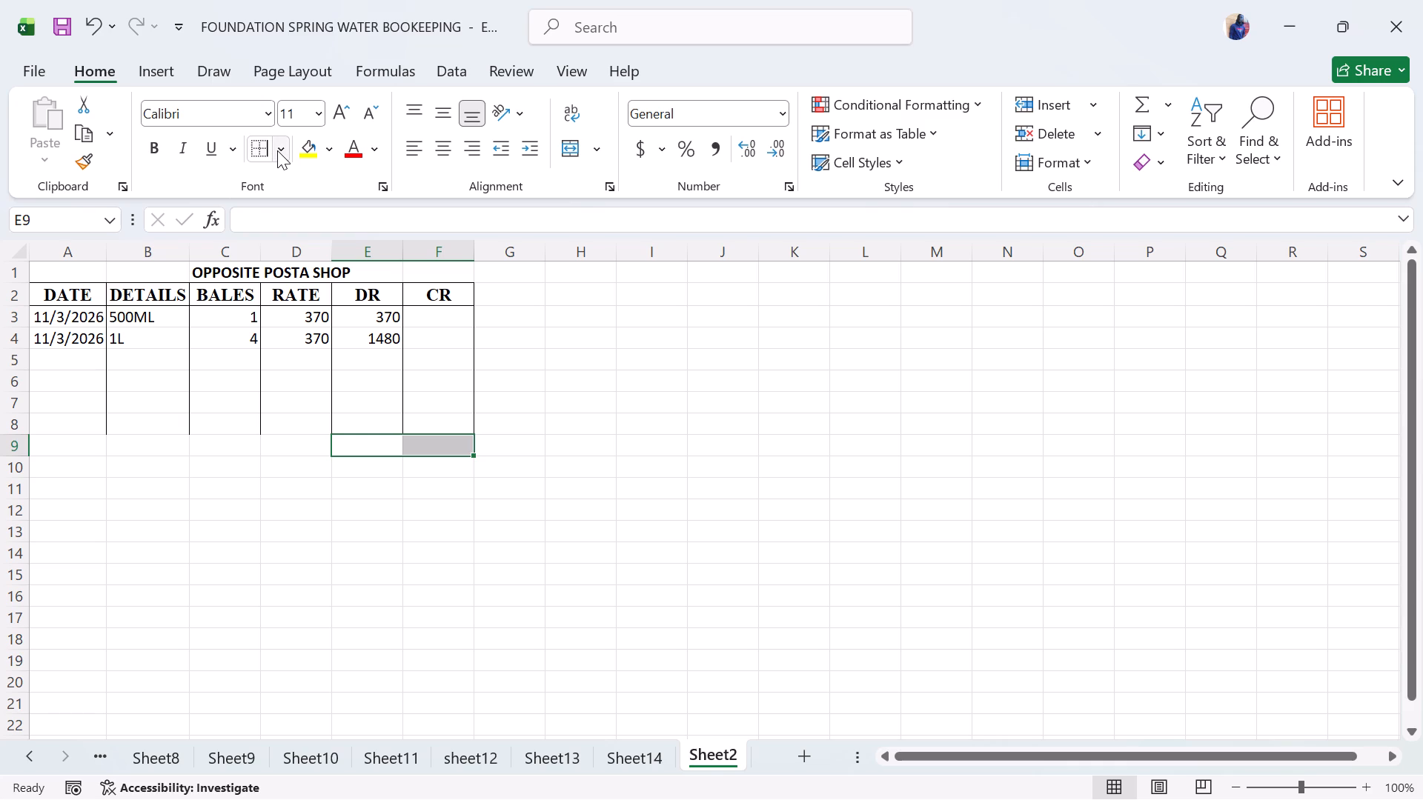
{"action": "left_click", "coordinate": [277, 150]}
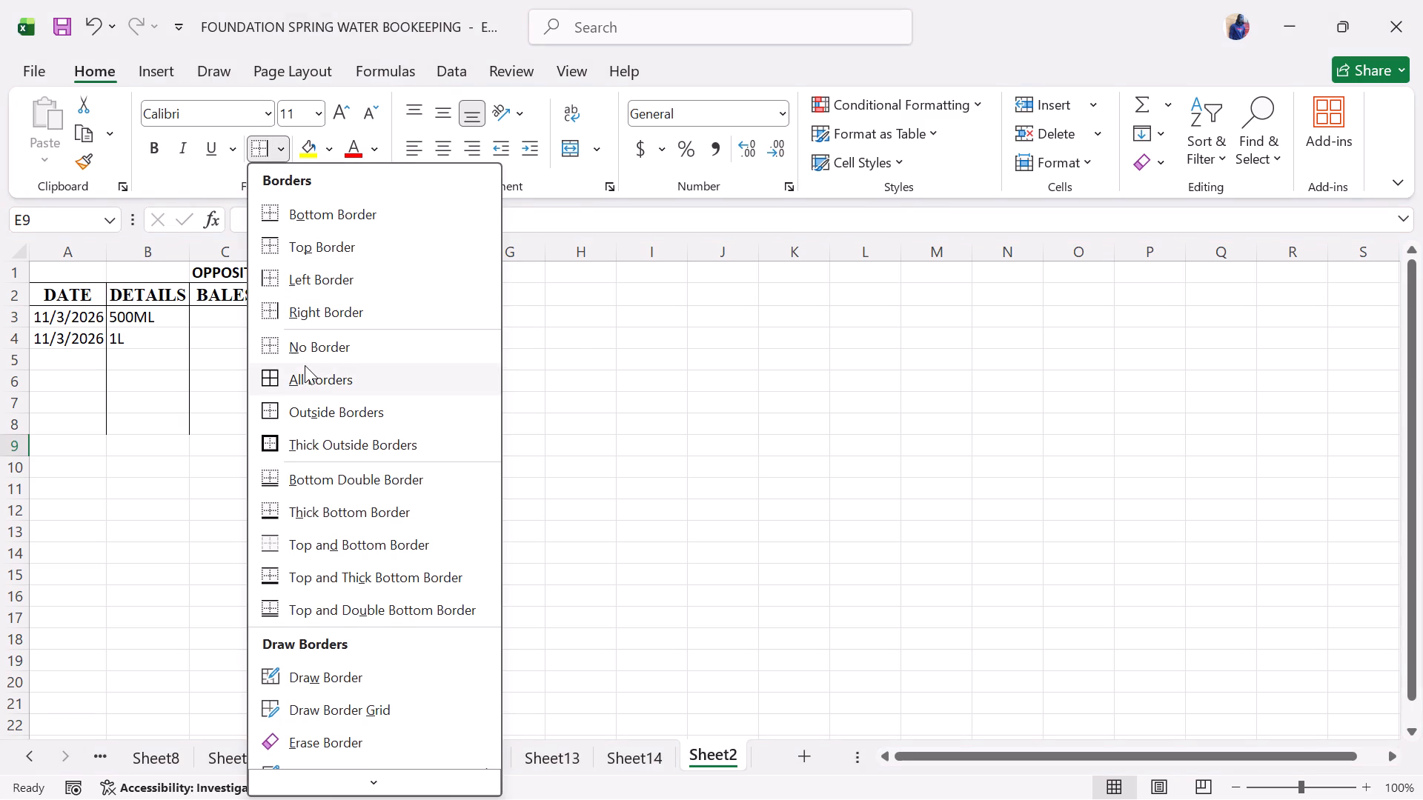
{"action": "left_click", "coordinate": [305, 365]}
{"action": "left_click", "coordinate": [245, 424]}
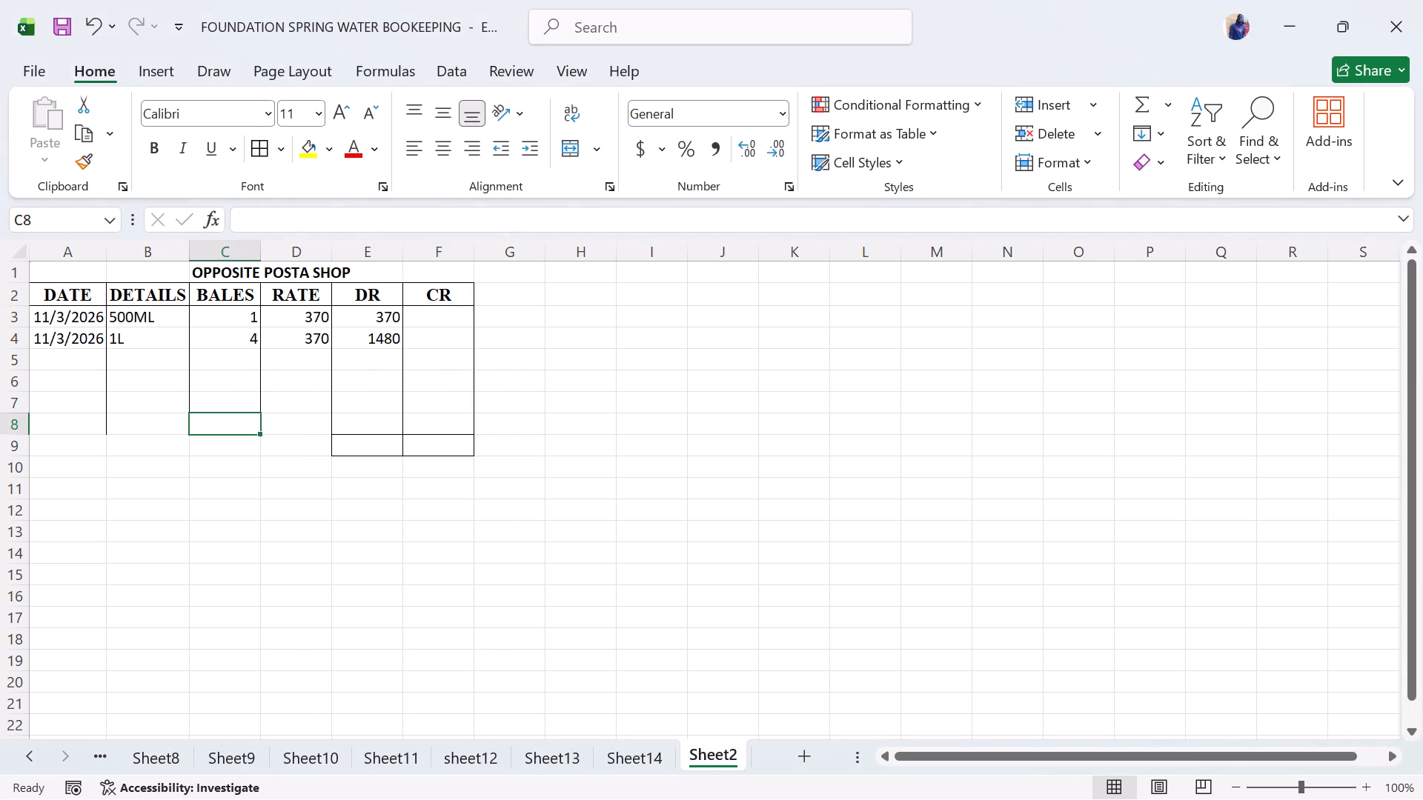
Add a bottom border to row 8 from the DATE column through the RATE column.
{"action": "left_click_drag", "start_coordinate": [48, 426], "coordinate": [301, 413]}
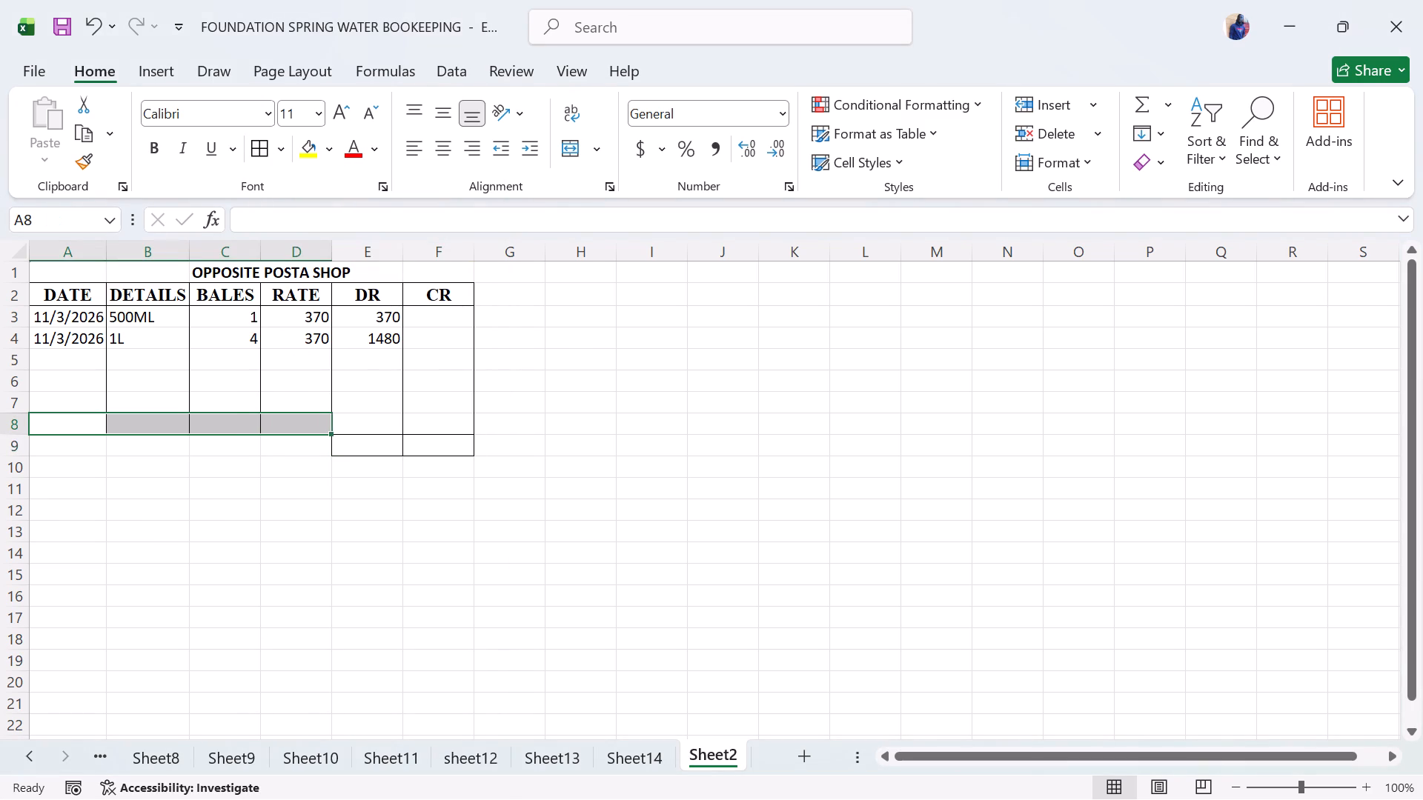
{"action": "left_click", "coordinate": [277, 149]}
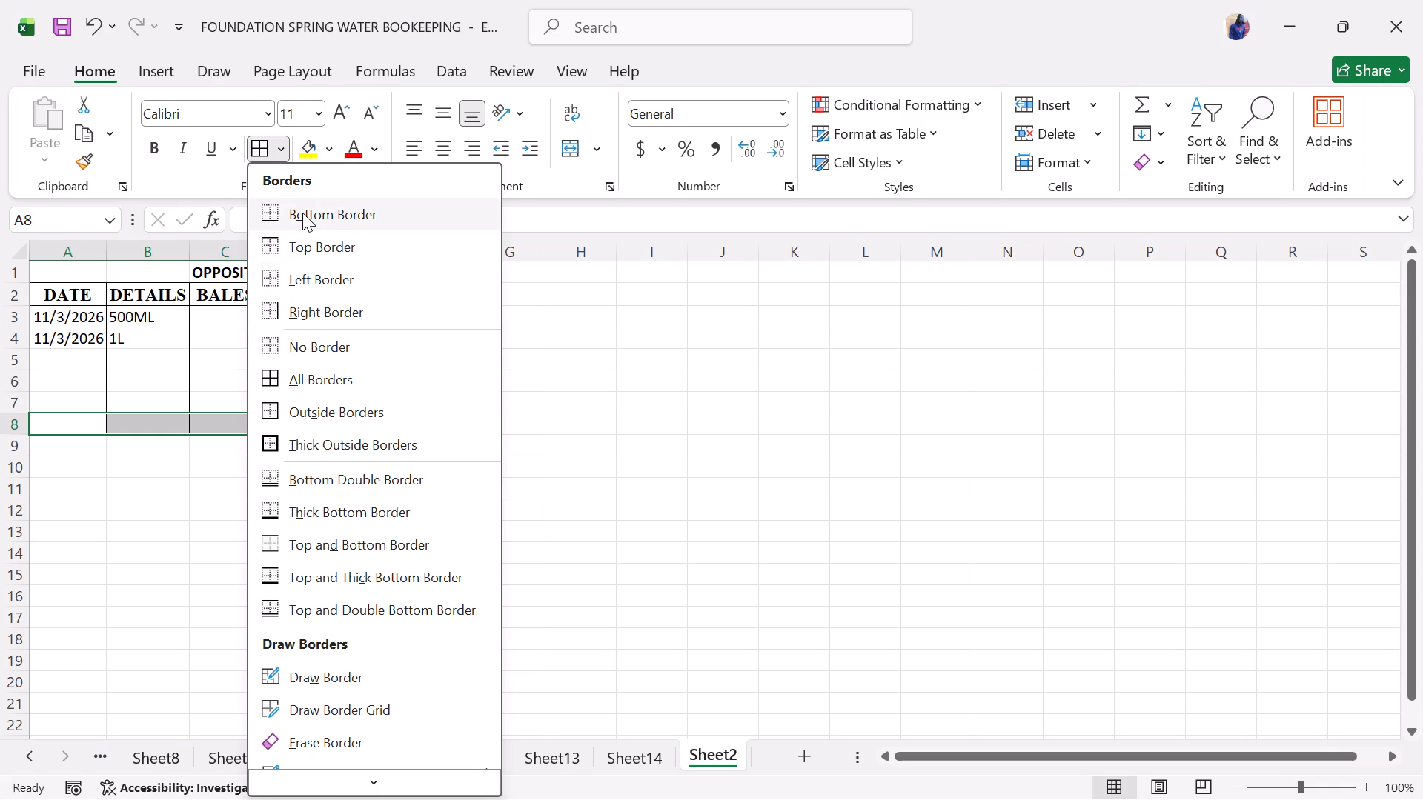
{"action": "left_click", "coordinate": [302, 213]}
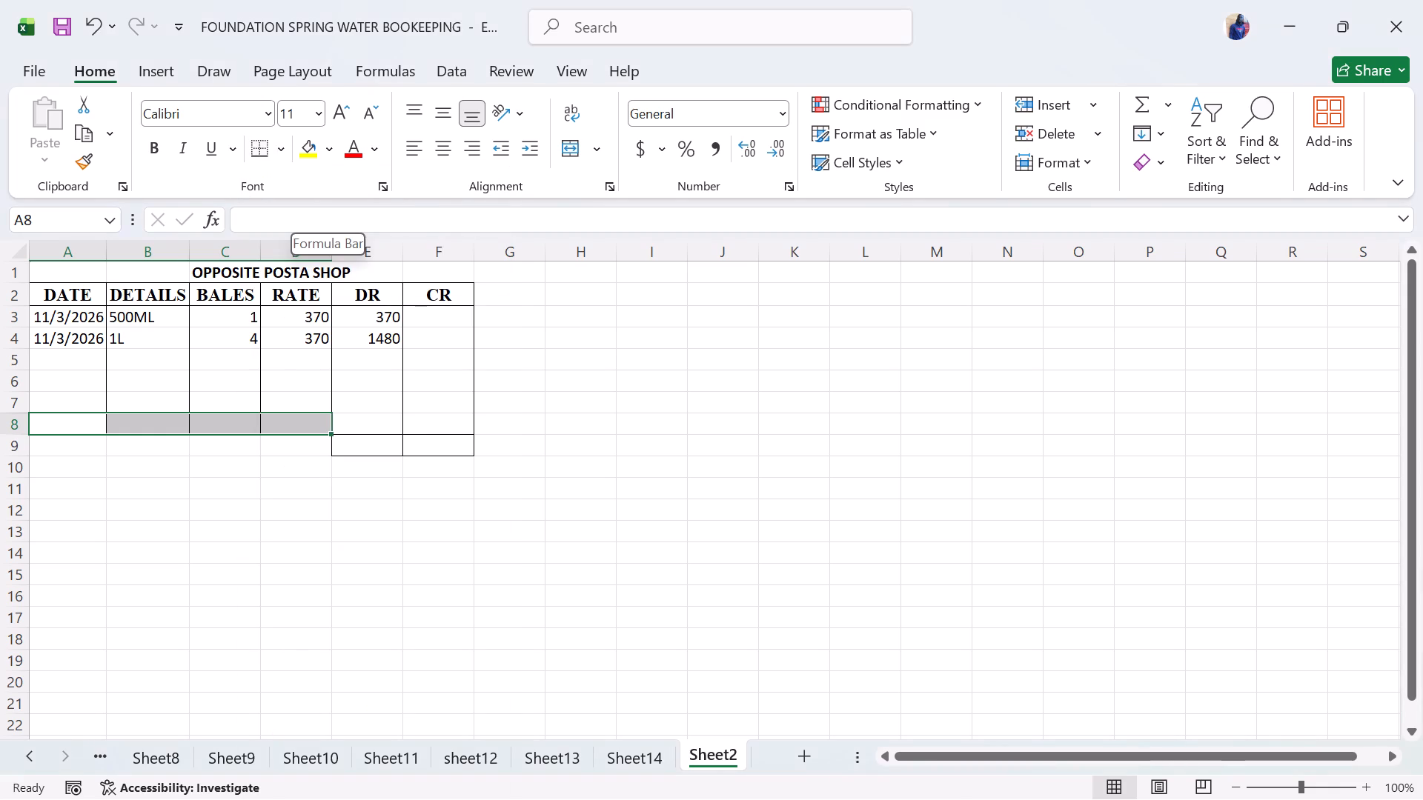
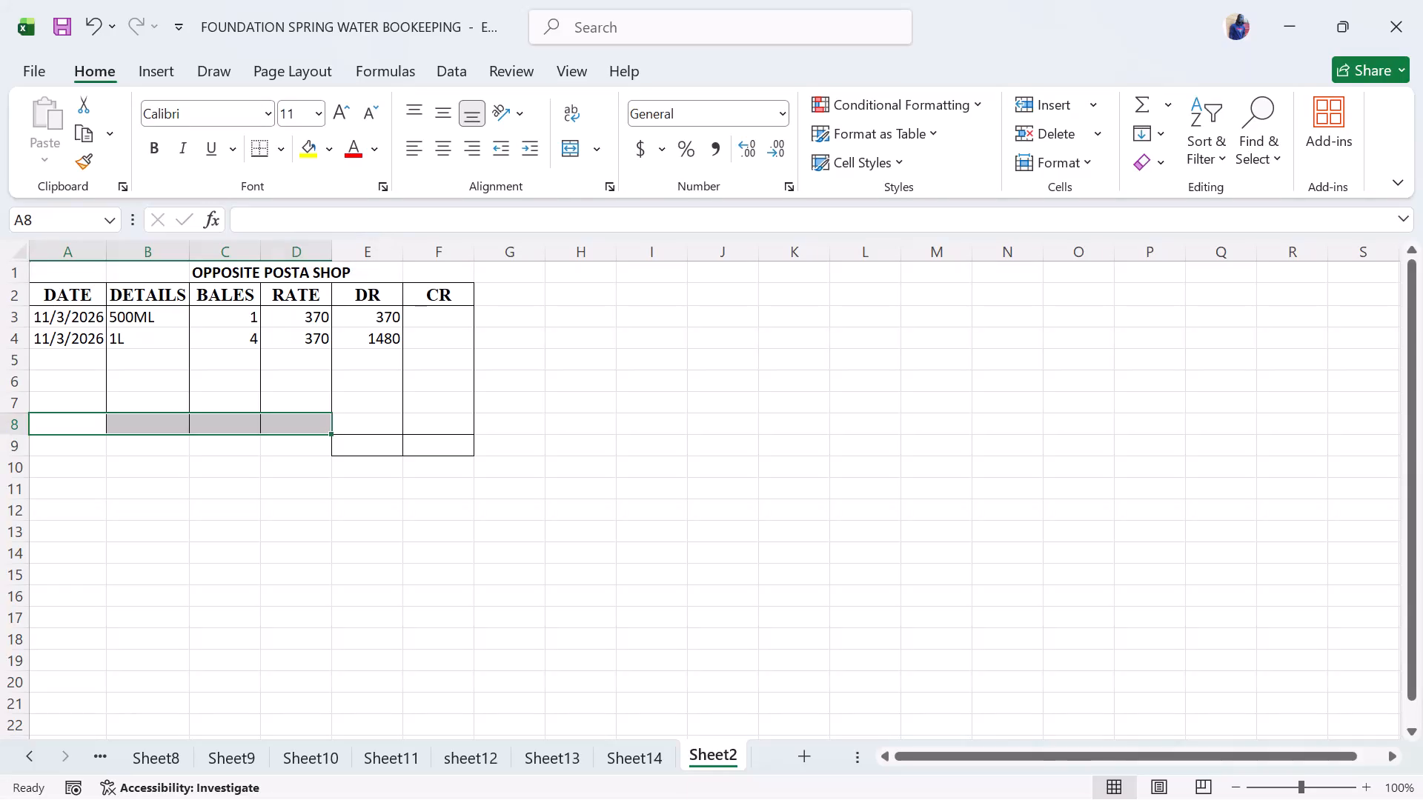
Enter the label BAL in row 9 beneath the DR column.
{"action": "left_click", "coordinate": [253, 440]}
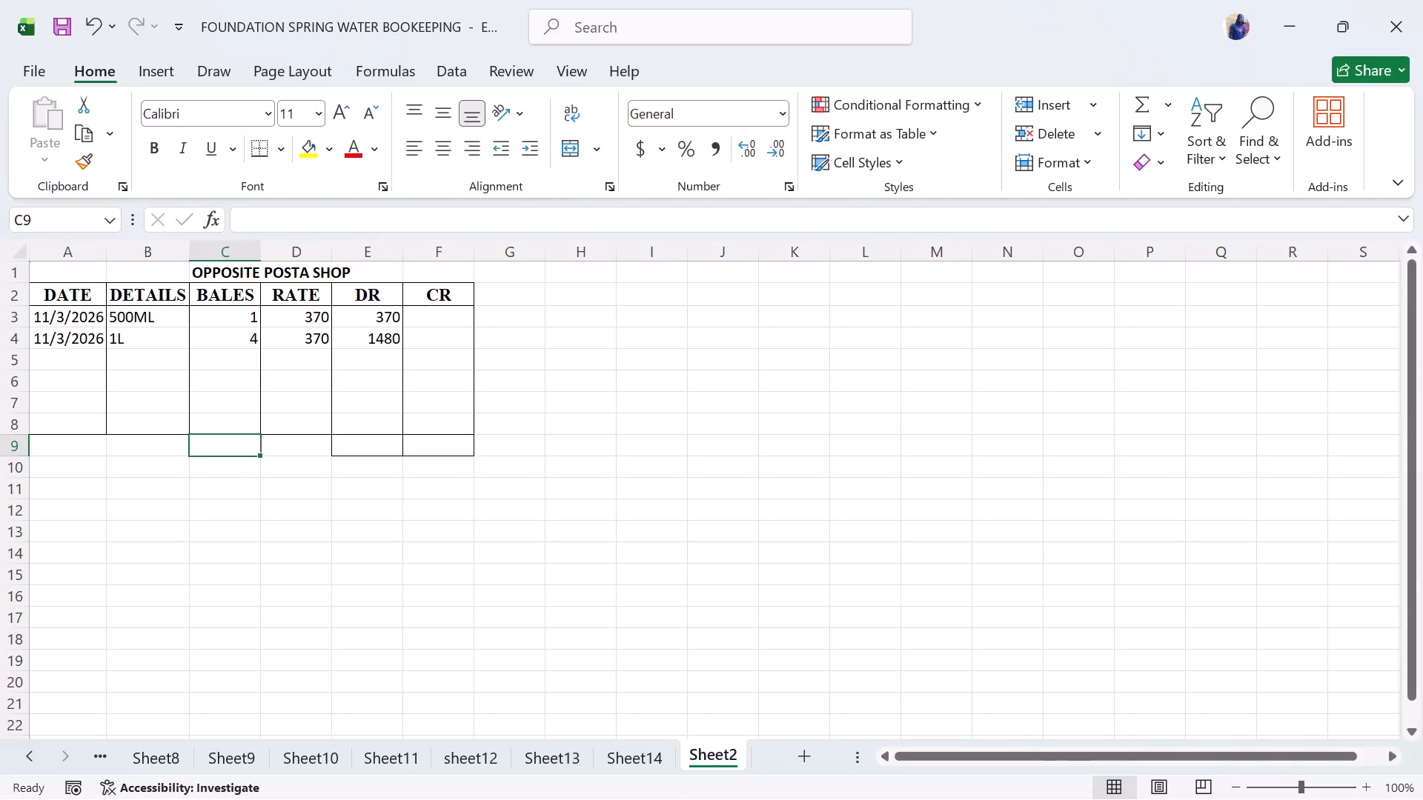
{"action": "left_click", "coordinate": [314, 441]}
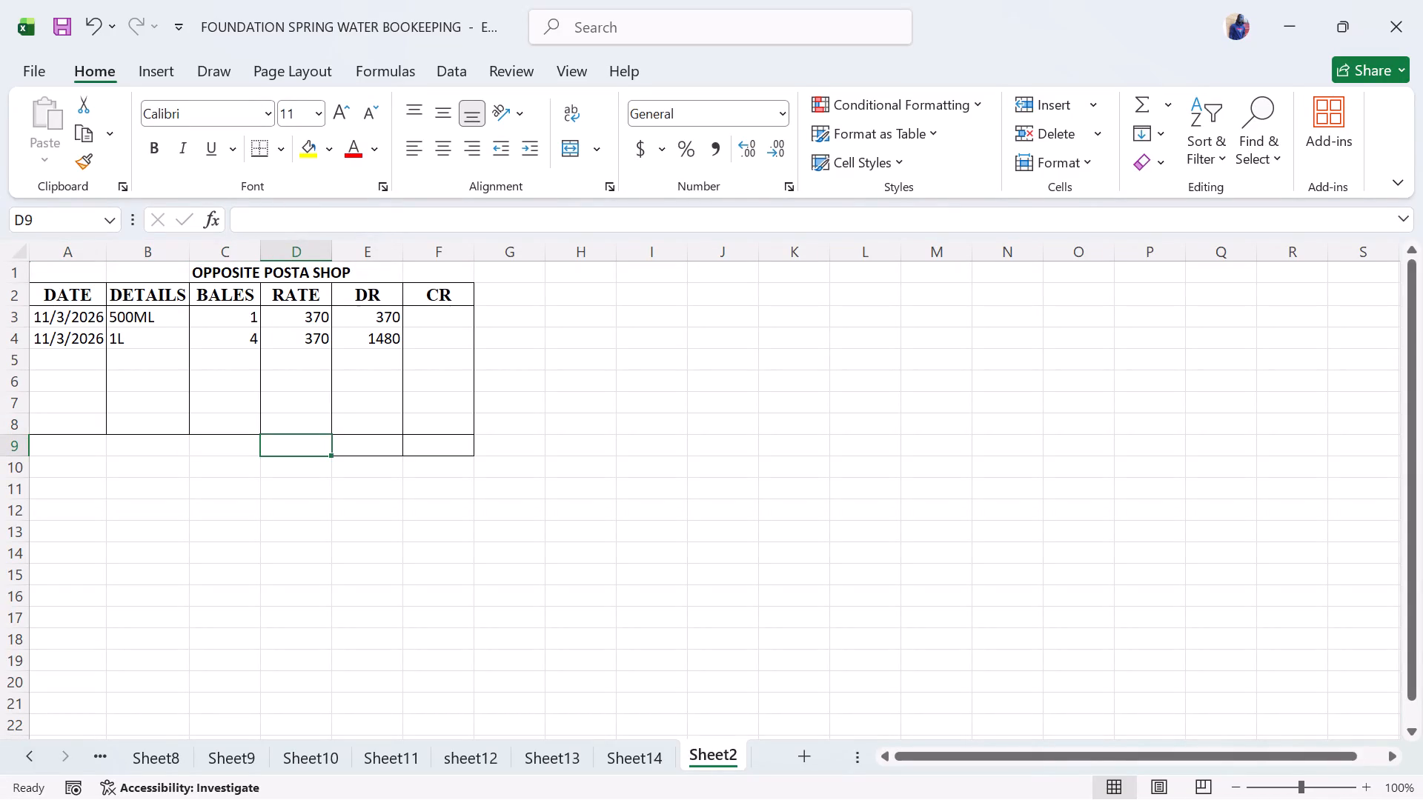
{"action": "left_click", "coordinate": [368, 441]}
{"action": "type", "text": "BAL"}
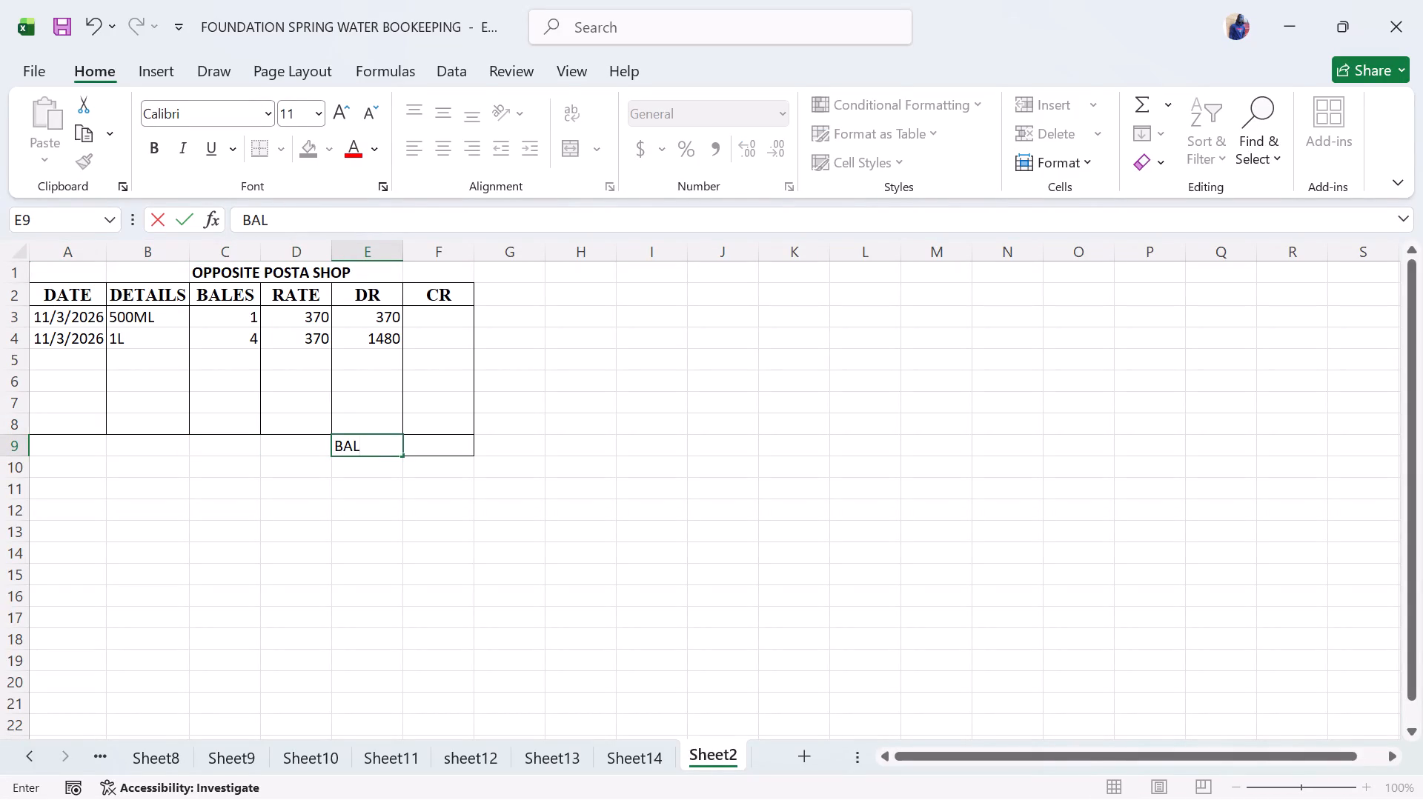
{"action": "left_click", "coordinate": [411, 439]}
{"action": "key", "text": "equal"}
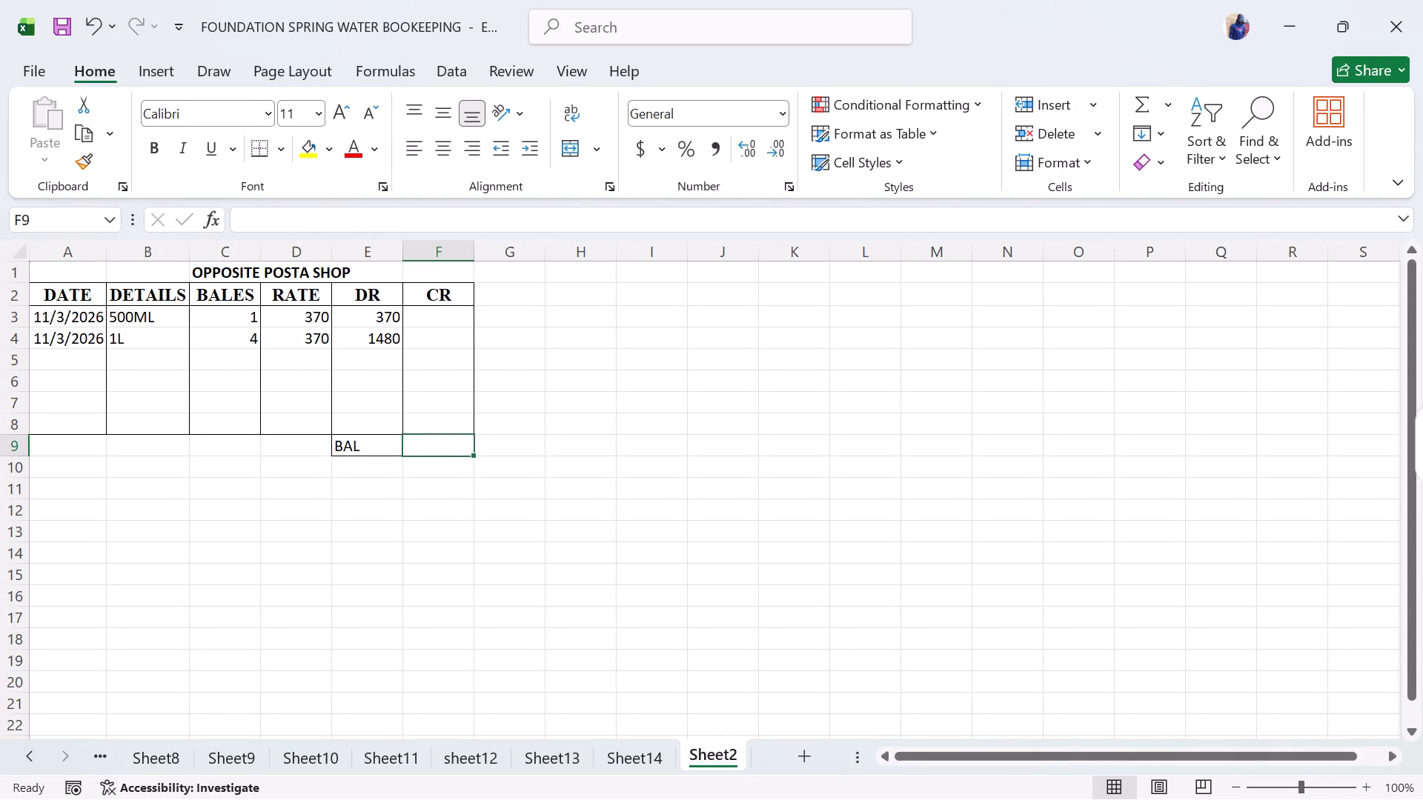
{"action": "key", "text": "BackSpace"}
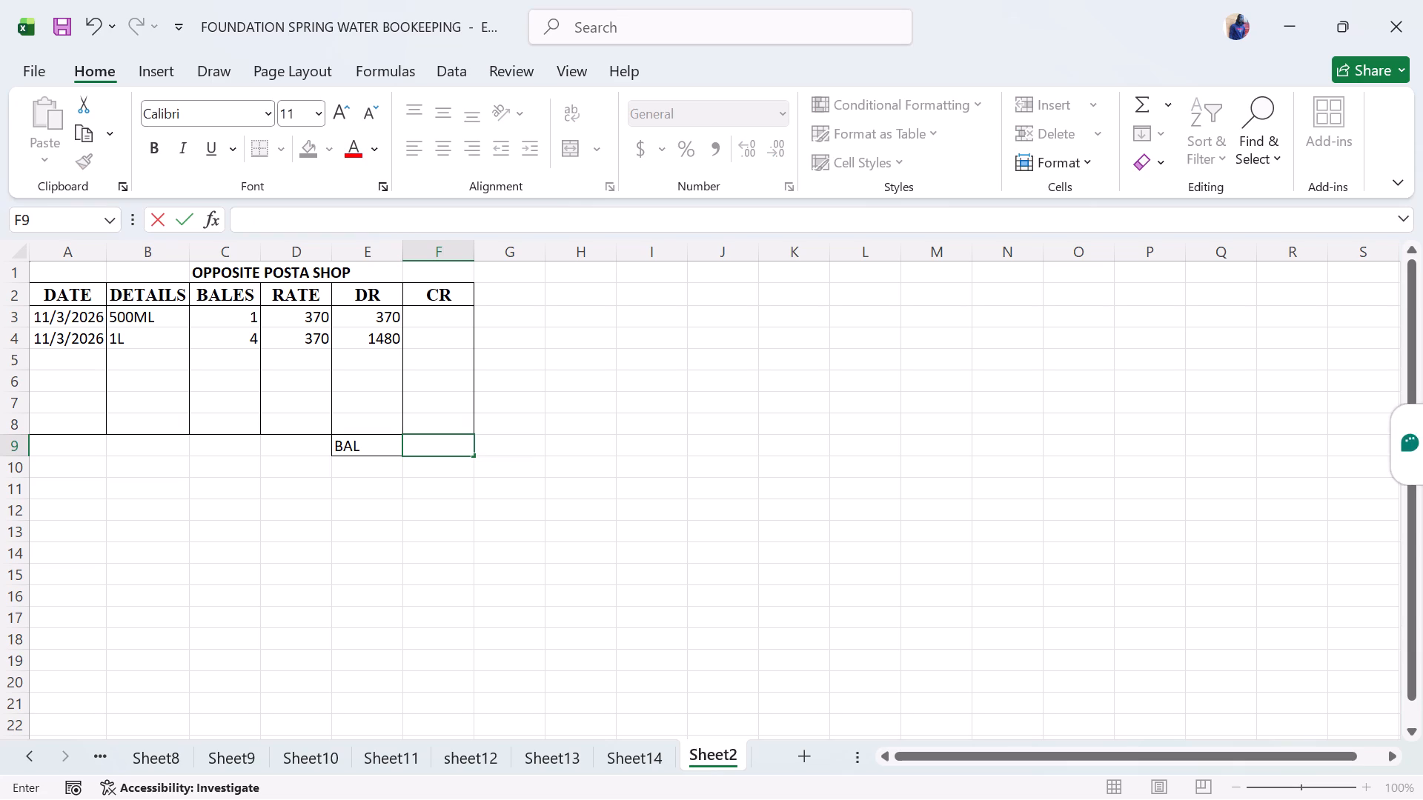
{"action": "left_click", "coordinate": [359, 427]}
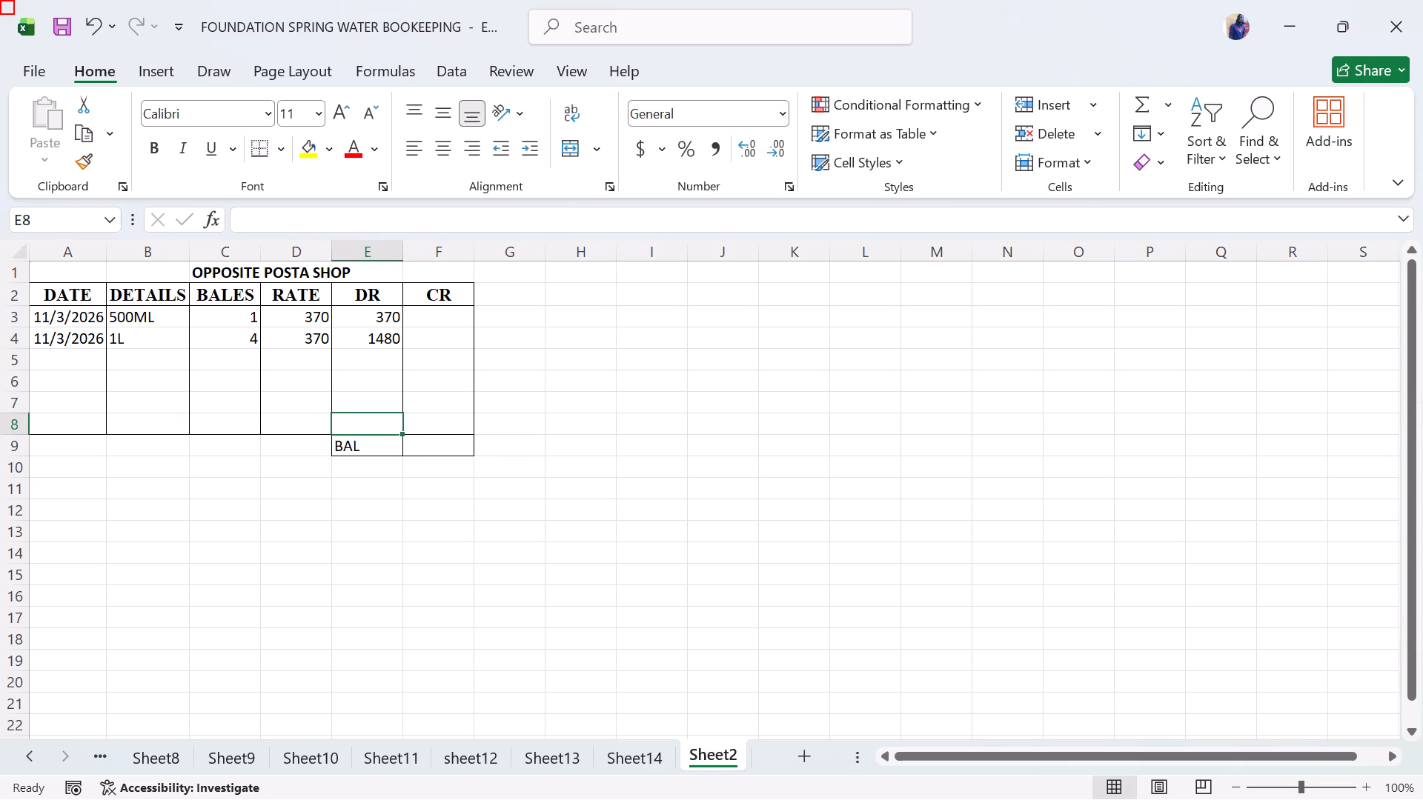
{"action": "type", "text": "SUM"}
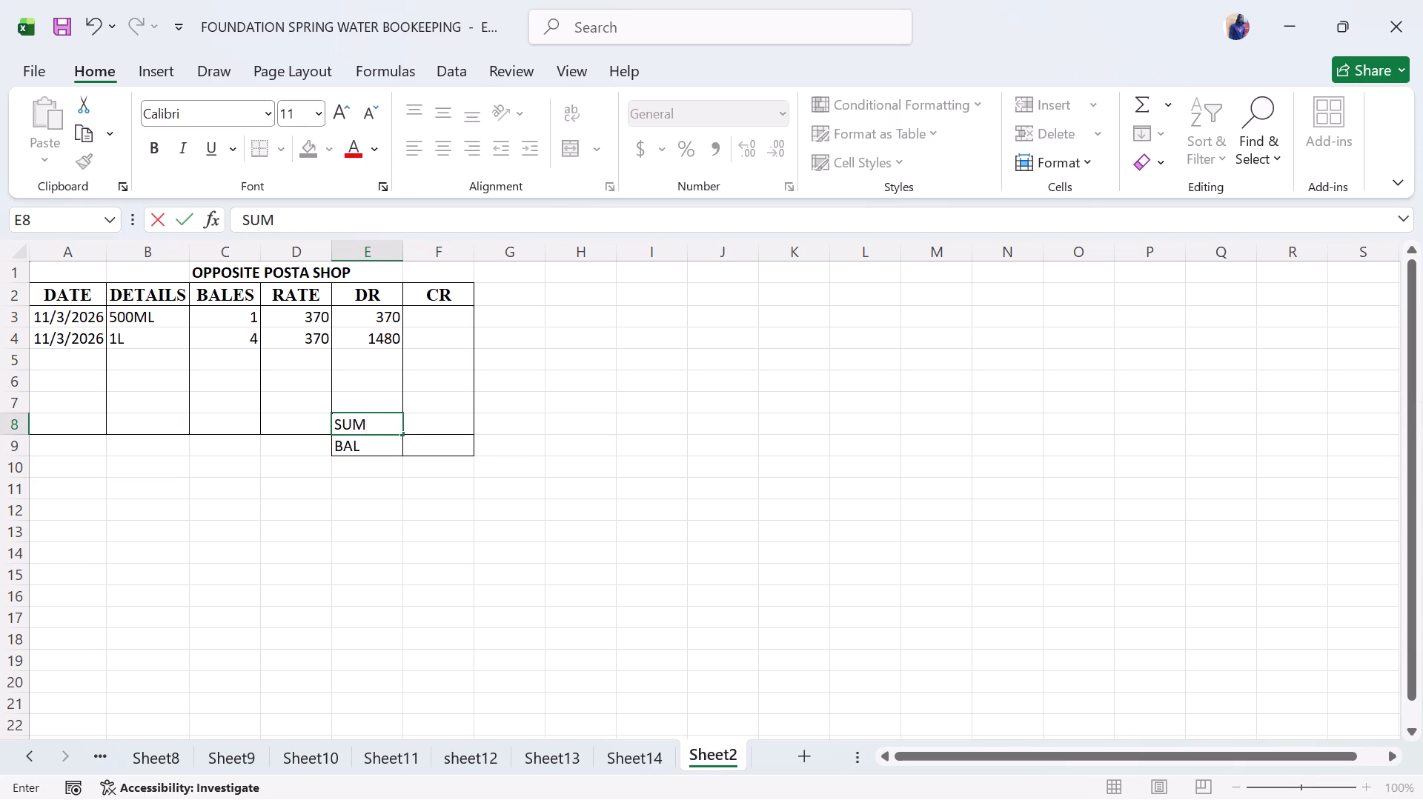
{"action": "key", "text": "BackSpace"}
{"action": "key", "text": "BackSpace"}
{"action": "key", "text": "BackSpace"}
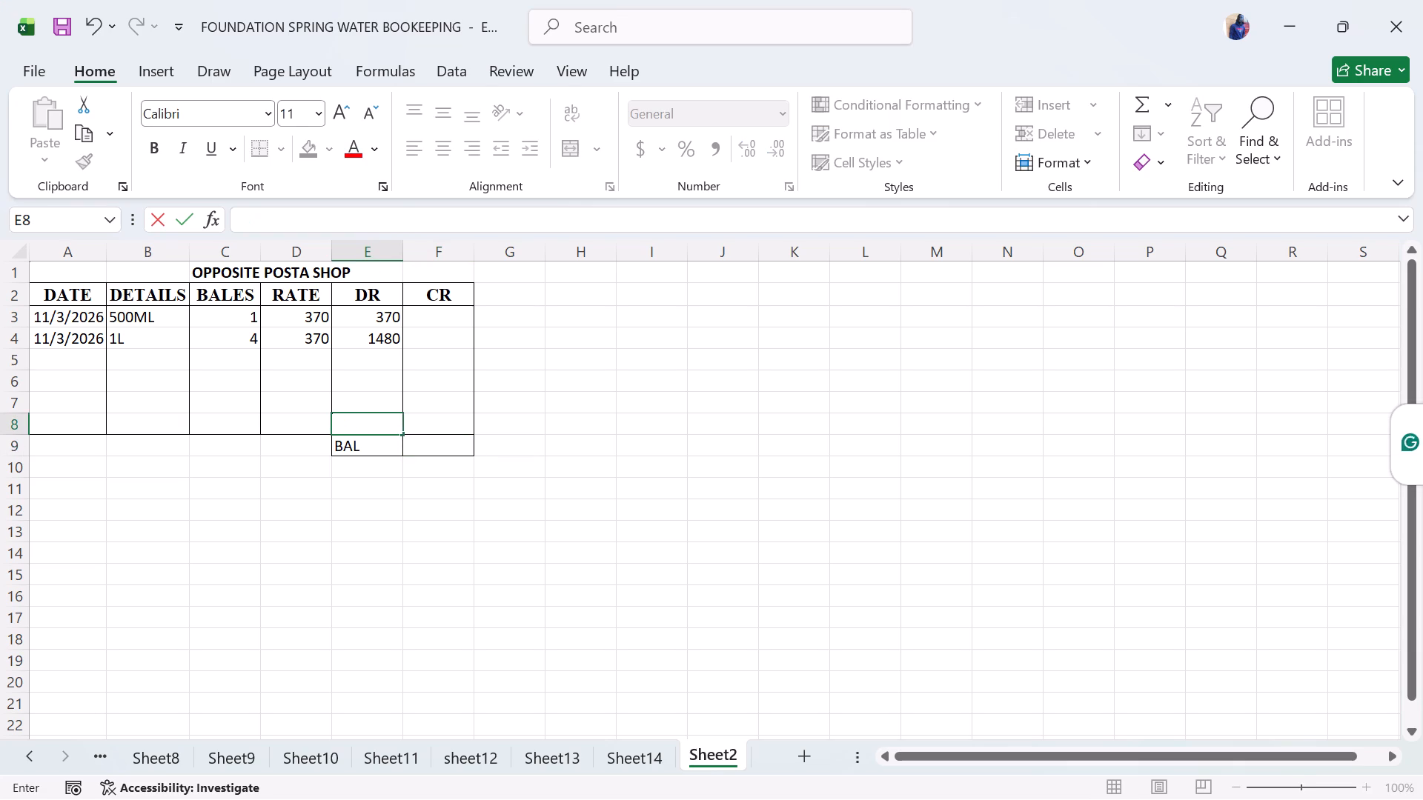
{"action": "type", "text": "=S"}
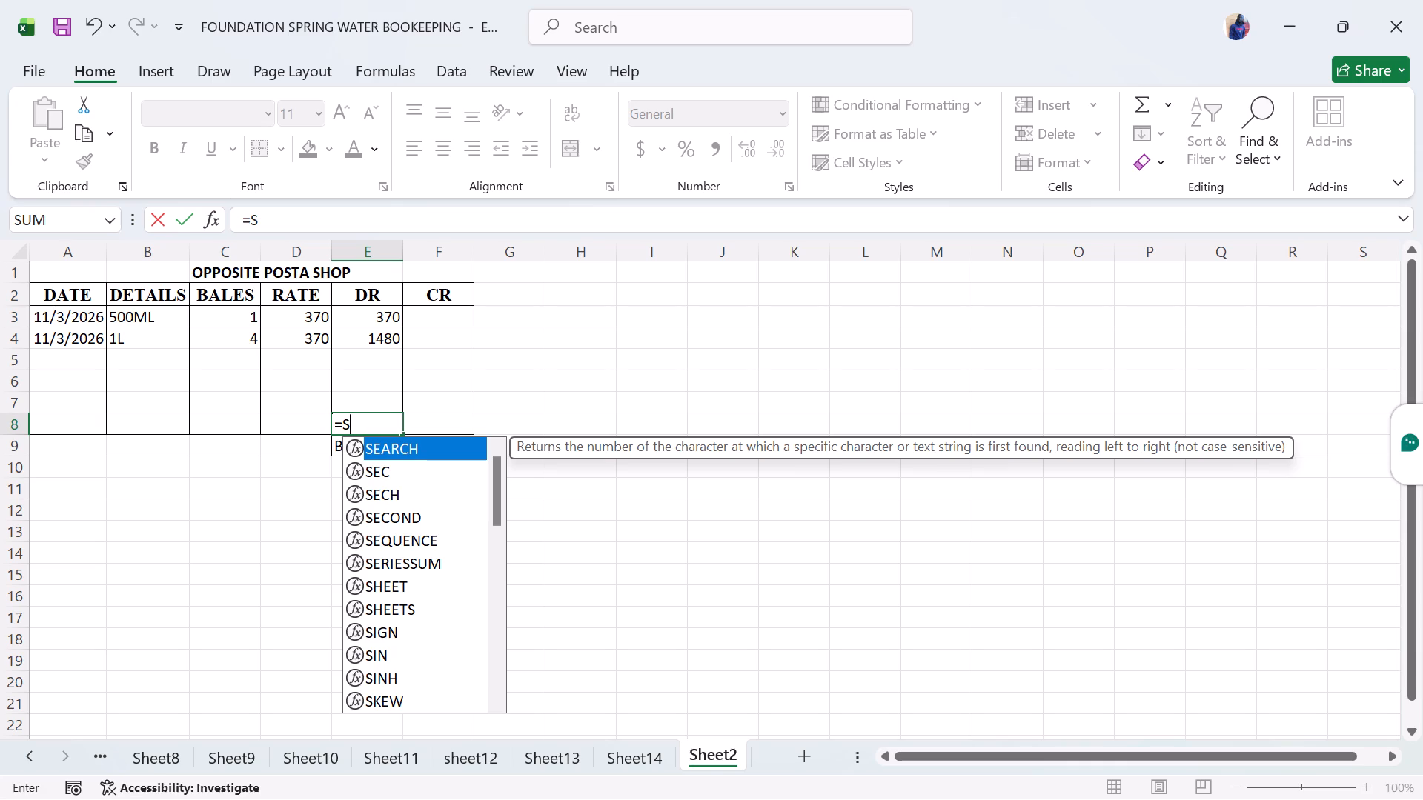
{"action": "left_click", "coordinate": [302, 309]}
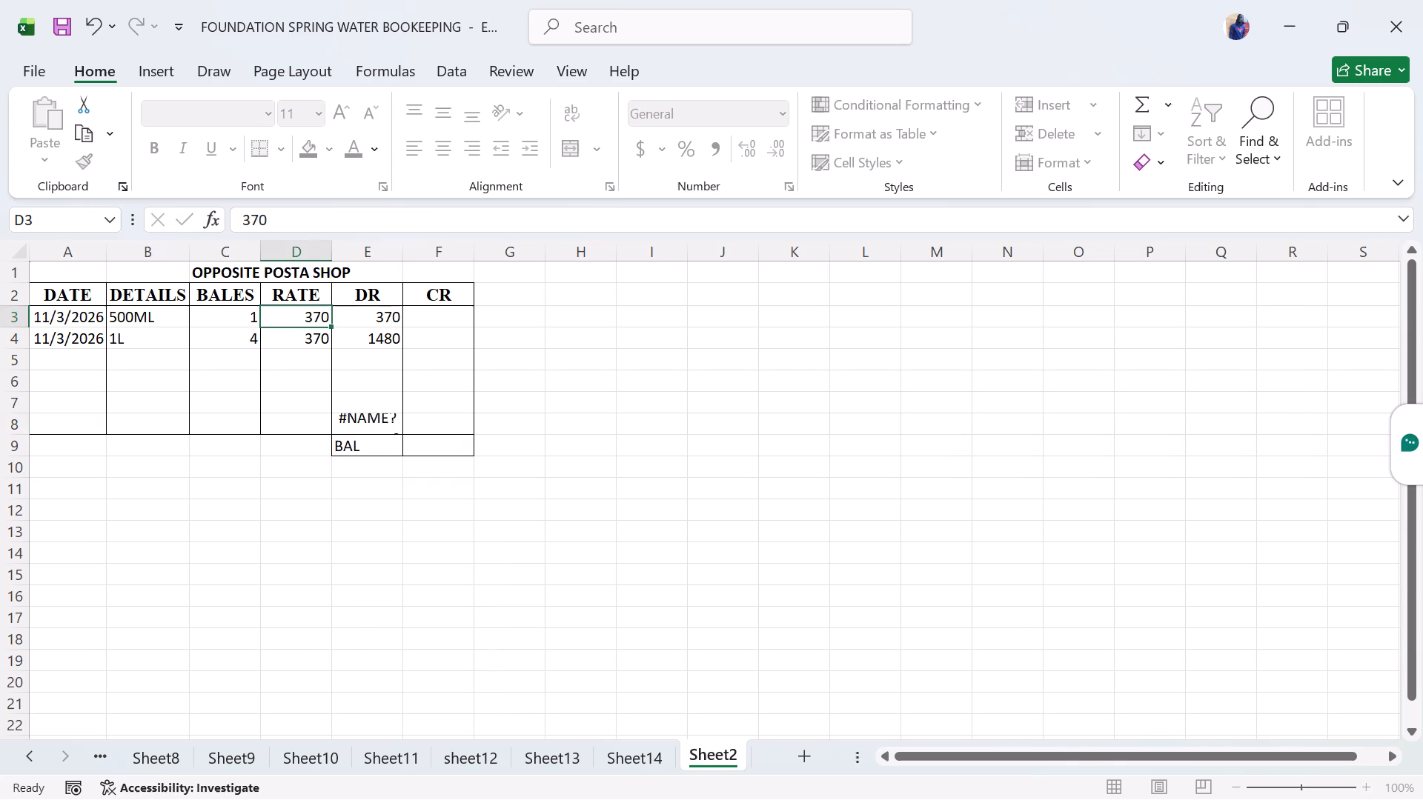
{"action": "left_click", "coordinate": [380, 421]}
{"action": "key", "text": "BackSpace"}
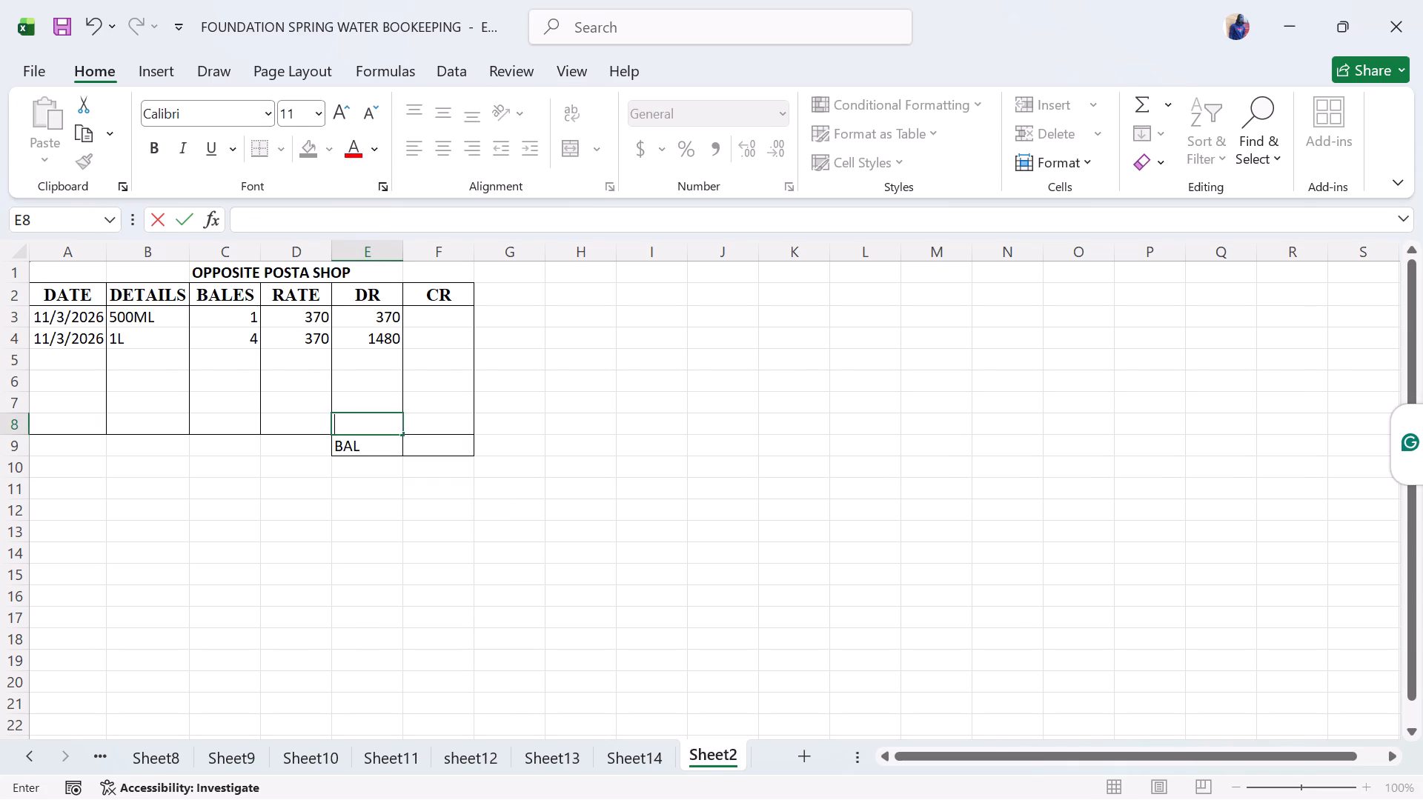
Format the RATE, DR and CR columns from row 2 to row 8 as Accounting with the KES currency symbol.
{"action": "left_click_drag", "start_coordinate": [296, 301], "coordinate": [433, 413]}
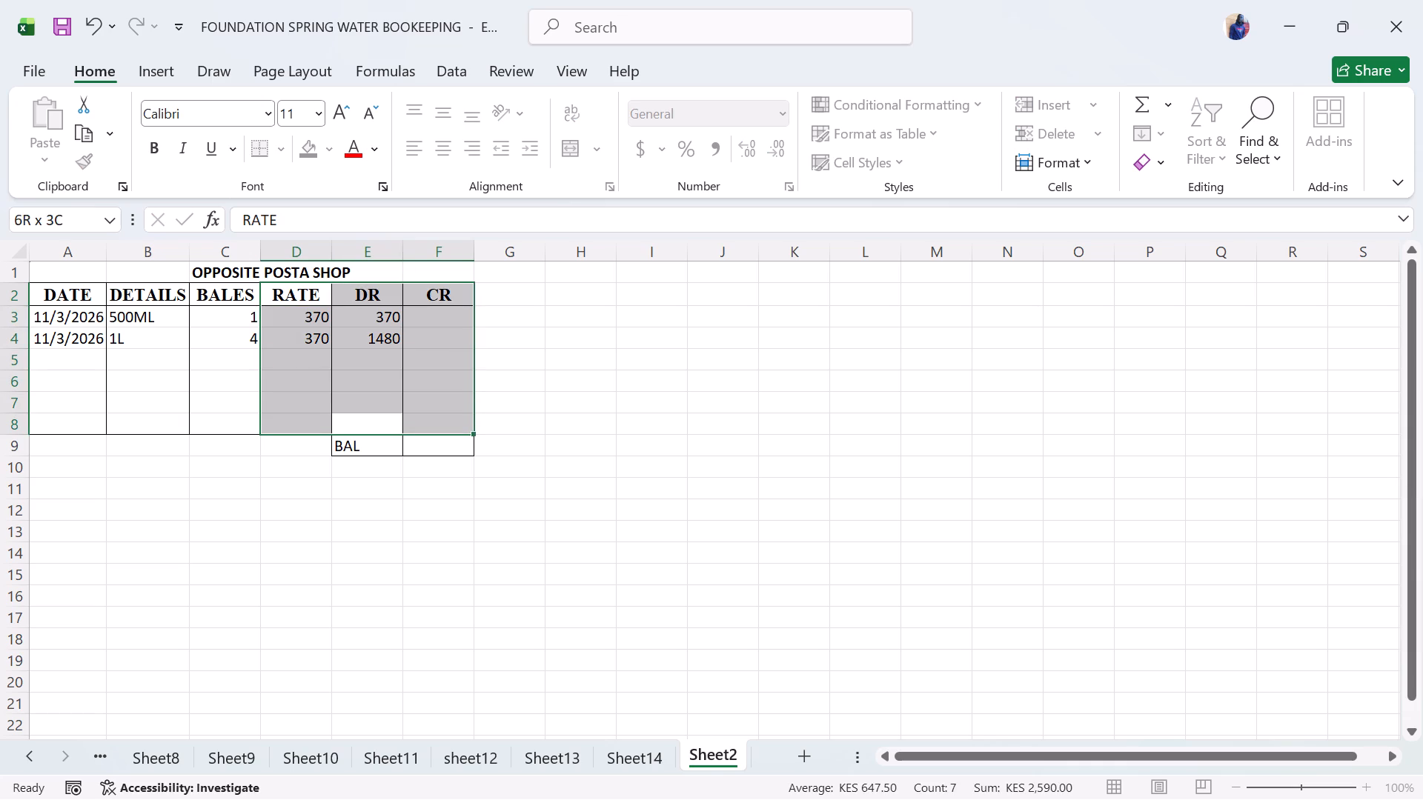
{"action": "left_click_drag", "start_coordinate": [433, 413], "coordinate": [432, 419]}
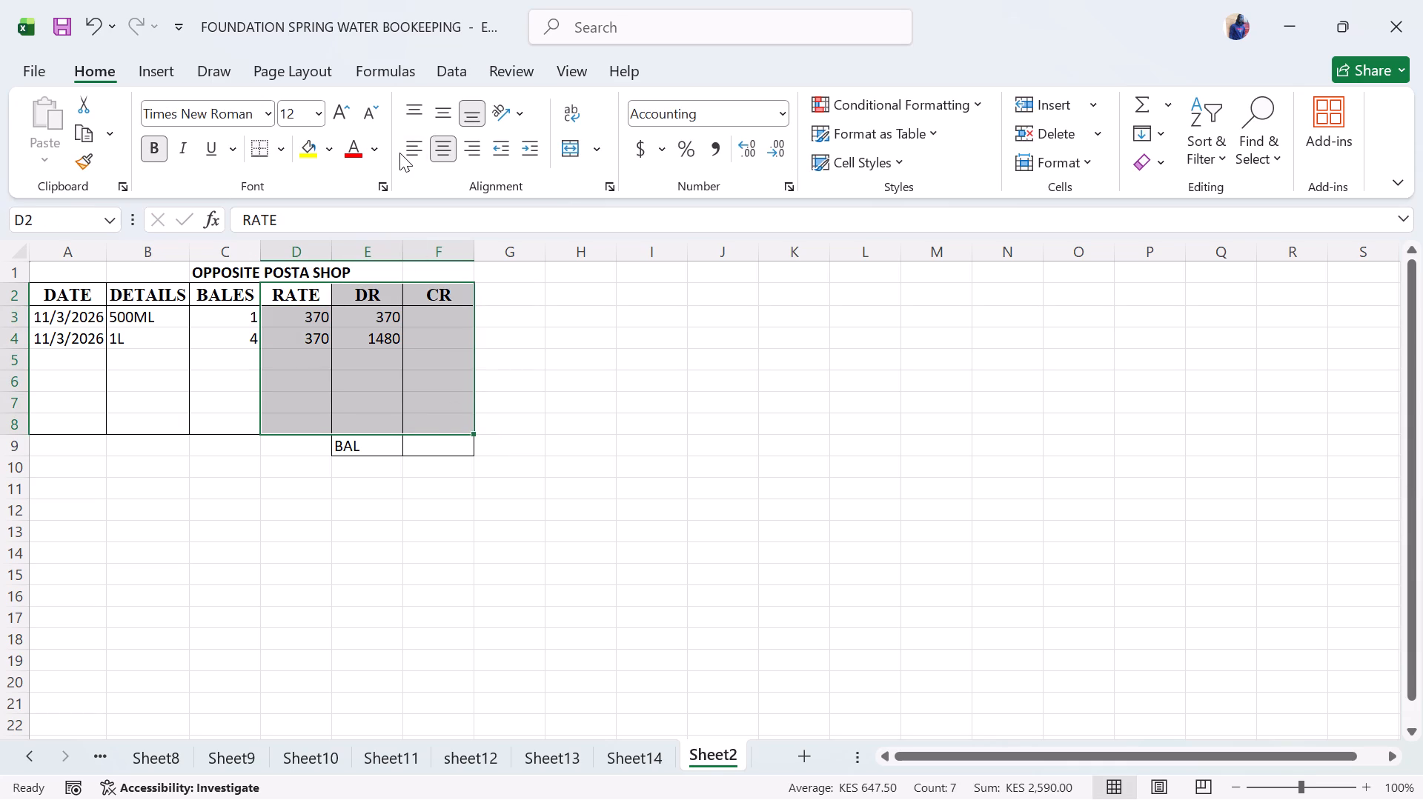
{"action": "left_click", "coordinate": [660, 141]}
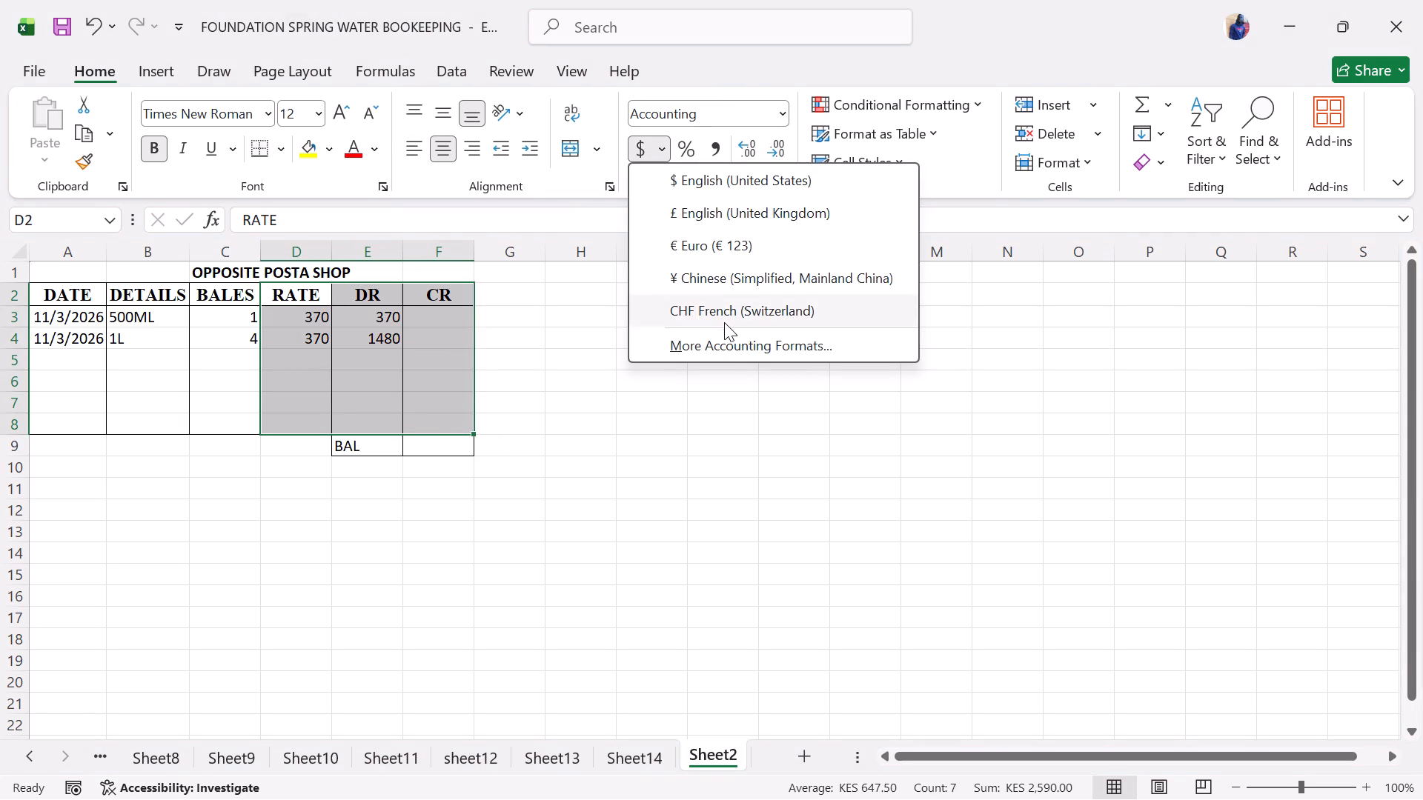
{"action": "left_click", "coordinate": [724, 336]}
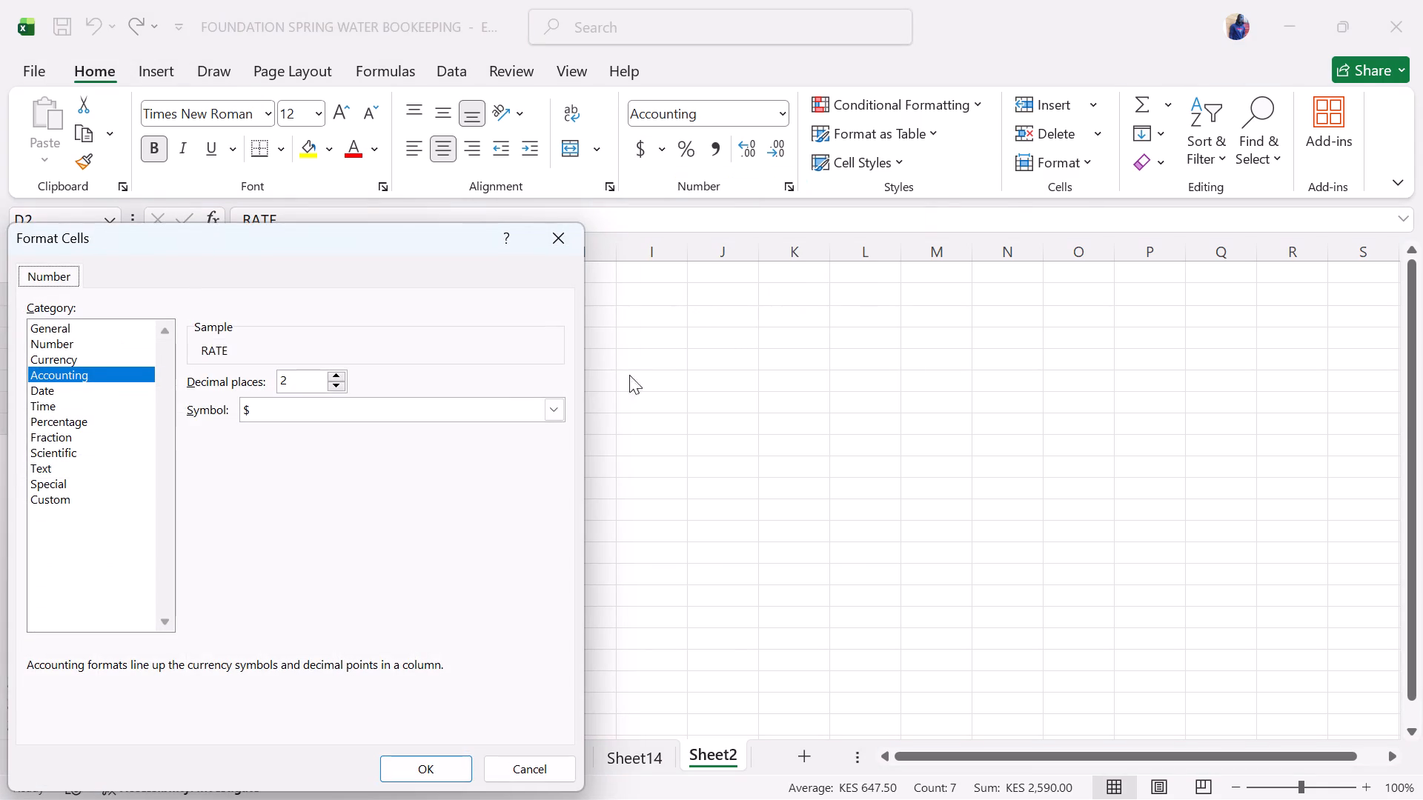
{"action": "left_click", "coordinate": [550, 403]}
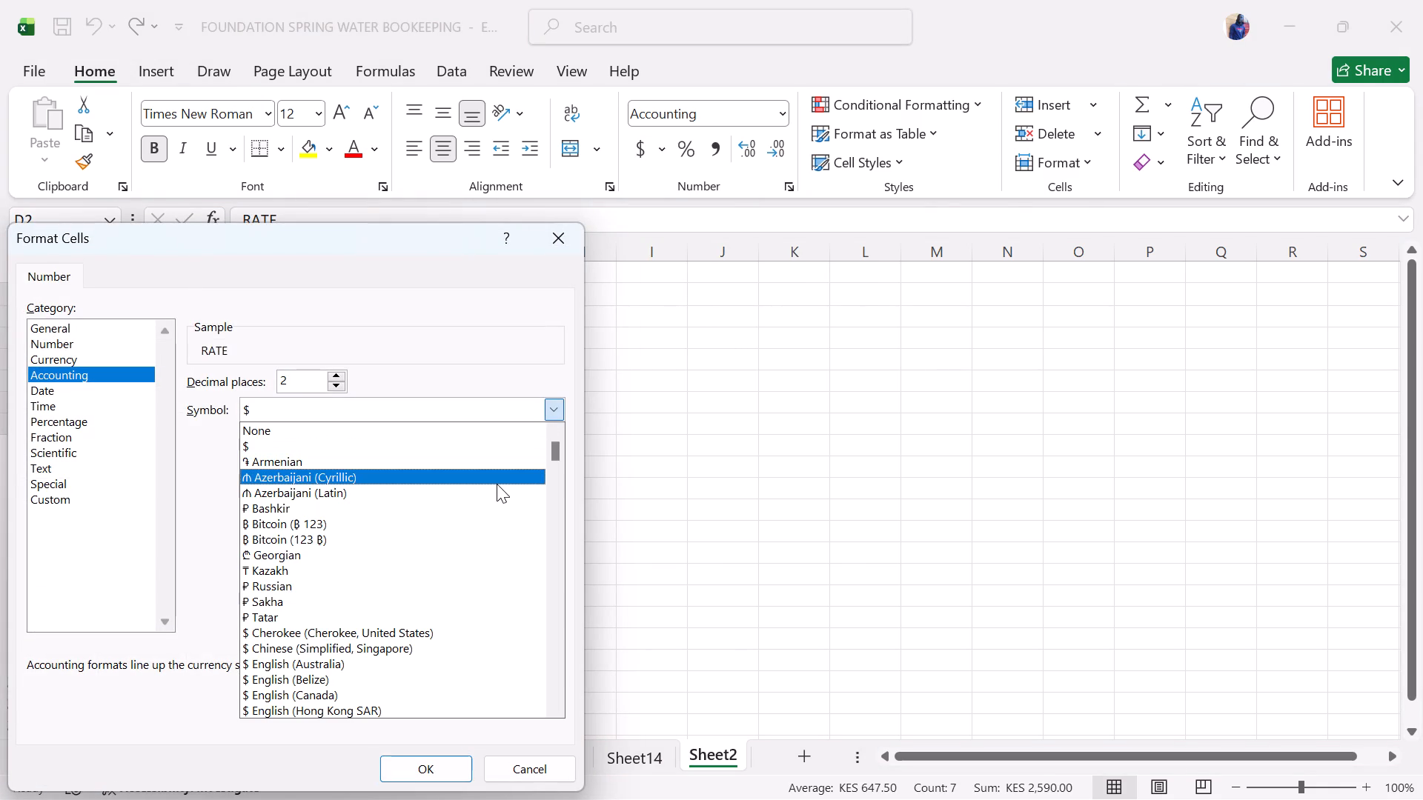
{"action": "left_click_drag", "start_coordinate": [557, 450], "coordinate": [564, 479]}
{"action": "left_click_drag", "start_coordinate": [564, 479], "coordinate": [571, 626]}
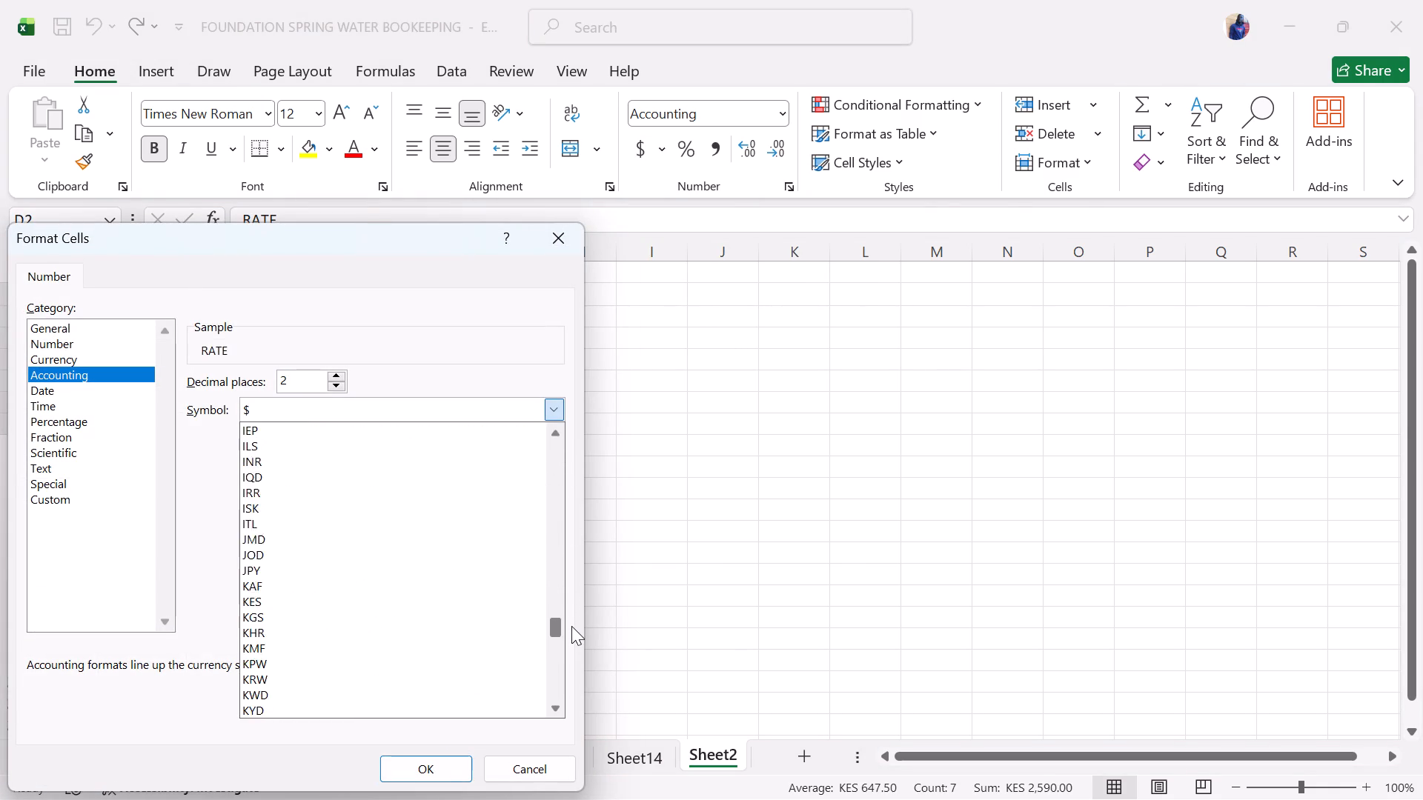
{"action": "left_click_drag", "start_coordinate": [571, 626], "coordinate": [571, 627]}
{"action": "left_click", "coordinate": [267, 548]}
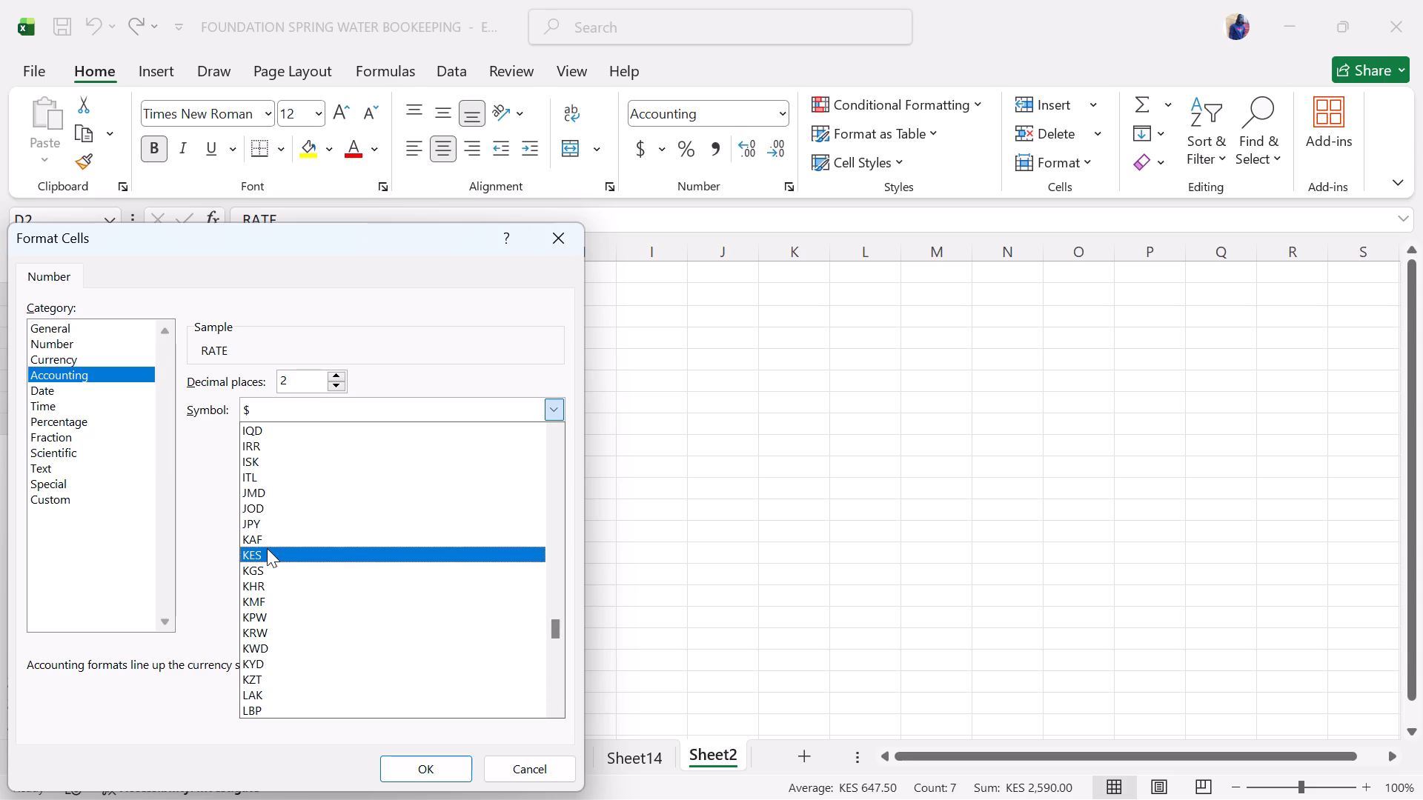
{"action": "left_click", "coordinate": [425, 768]}
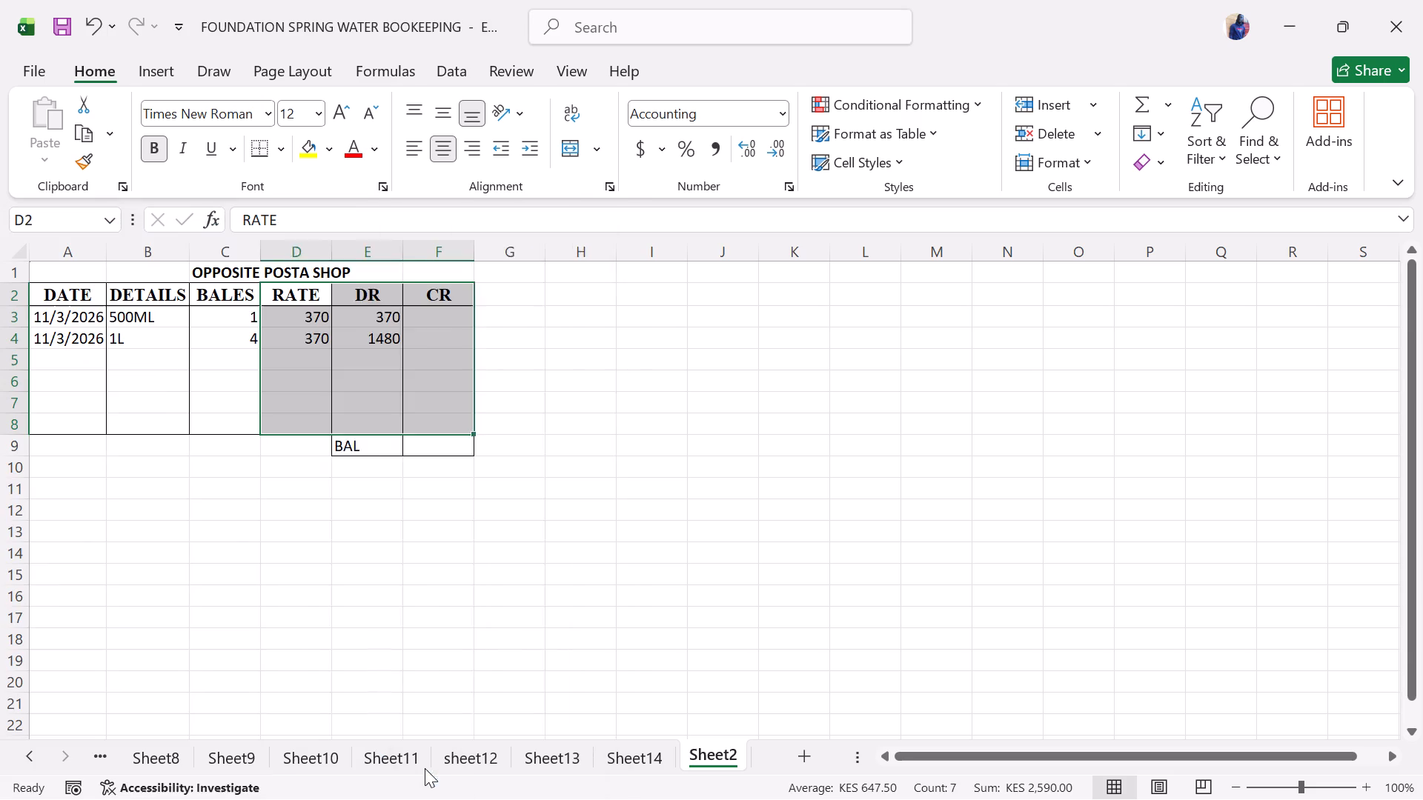
{"action": "left_click", "coordinate": [424, 388]}
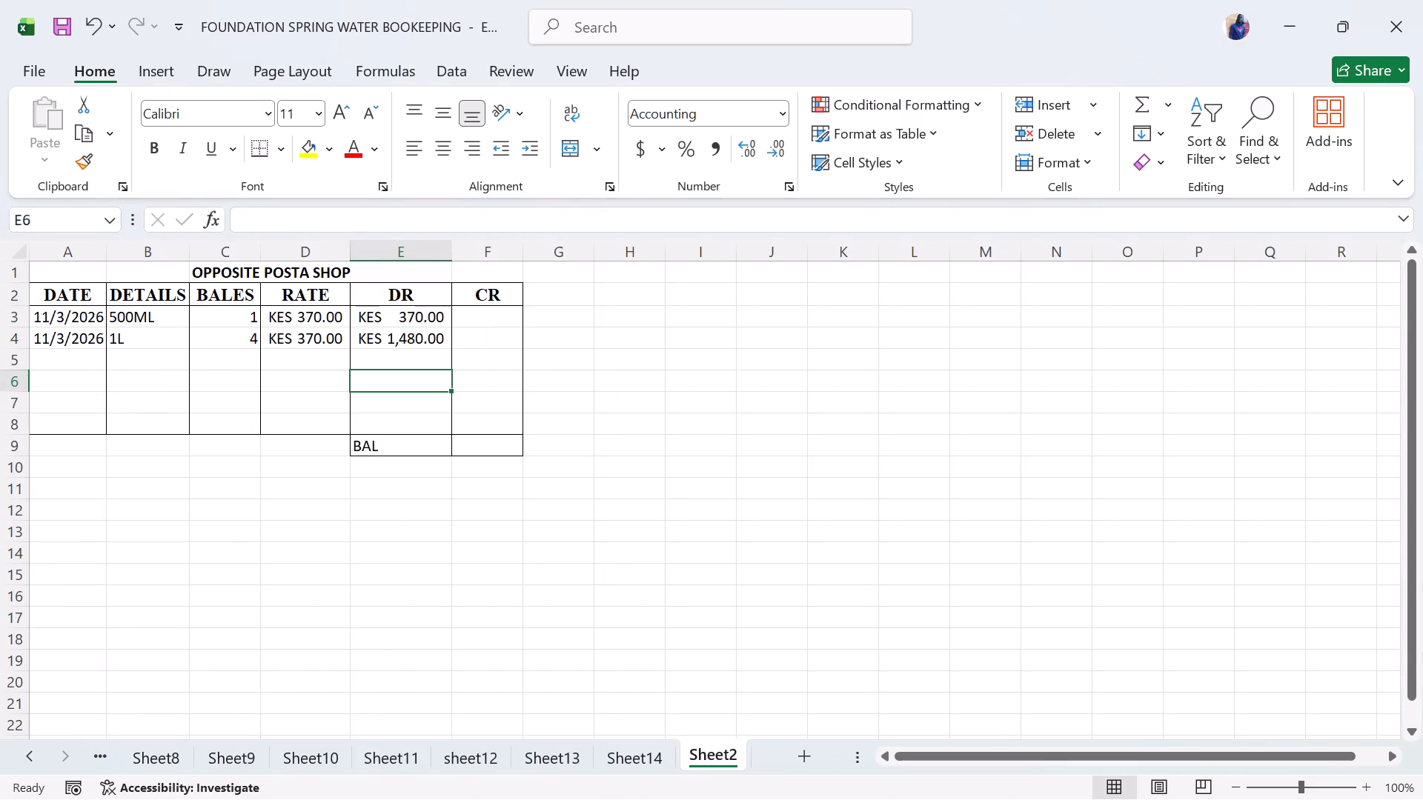
Total the DR amounts in E8 with a SUM formula covering E3 and the DR cells from E4 down.
{"action": "left_click", "coordinate": [472, 447]}
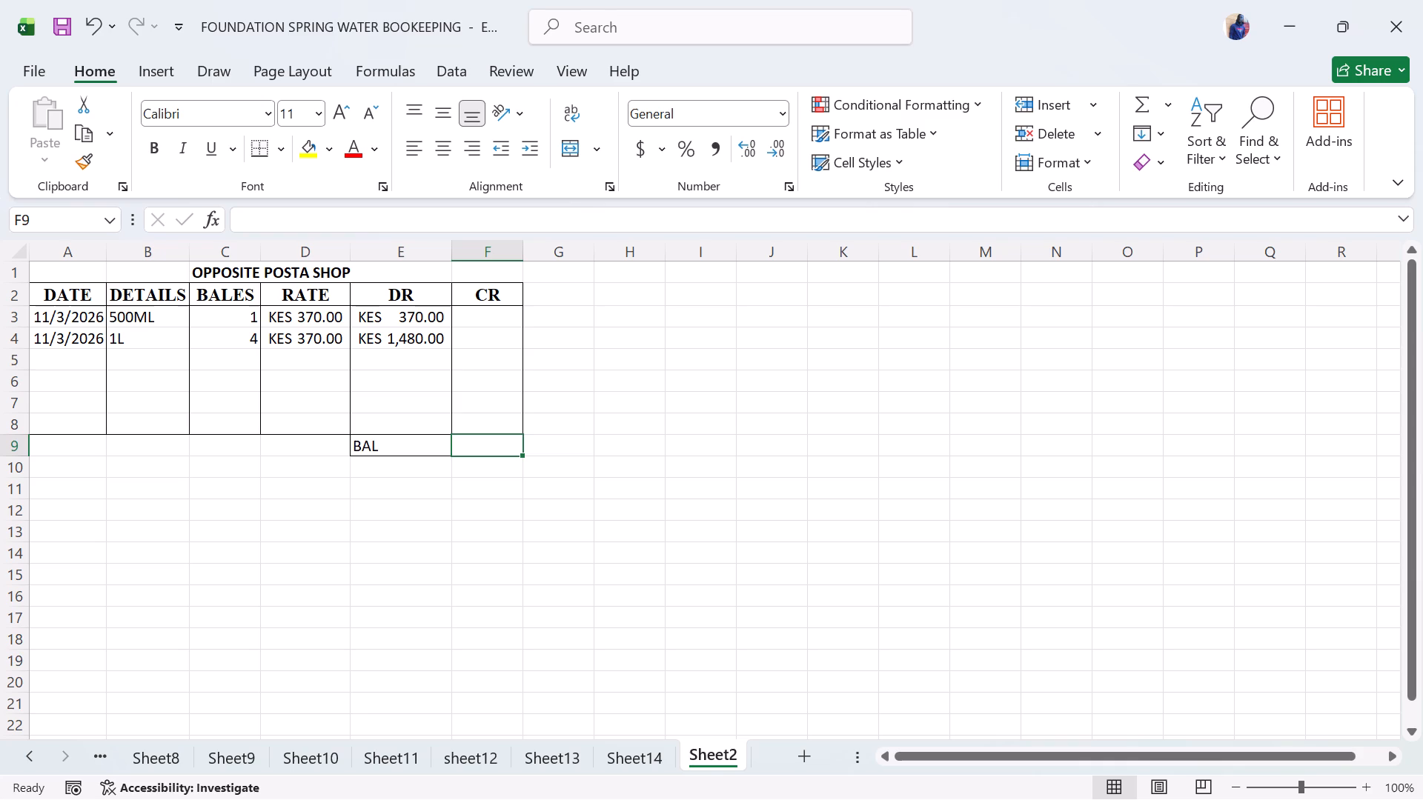
{"action": "left_click", "coordinate": [474, 438]}
{"action": "left_click", "coordinate": [403, 433]}
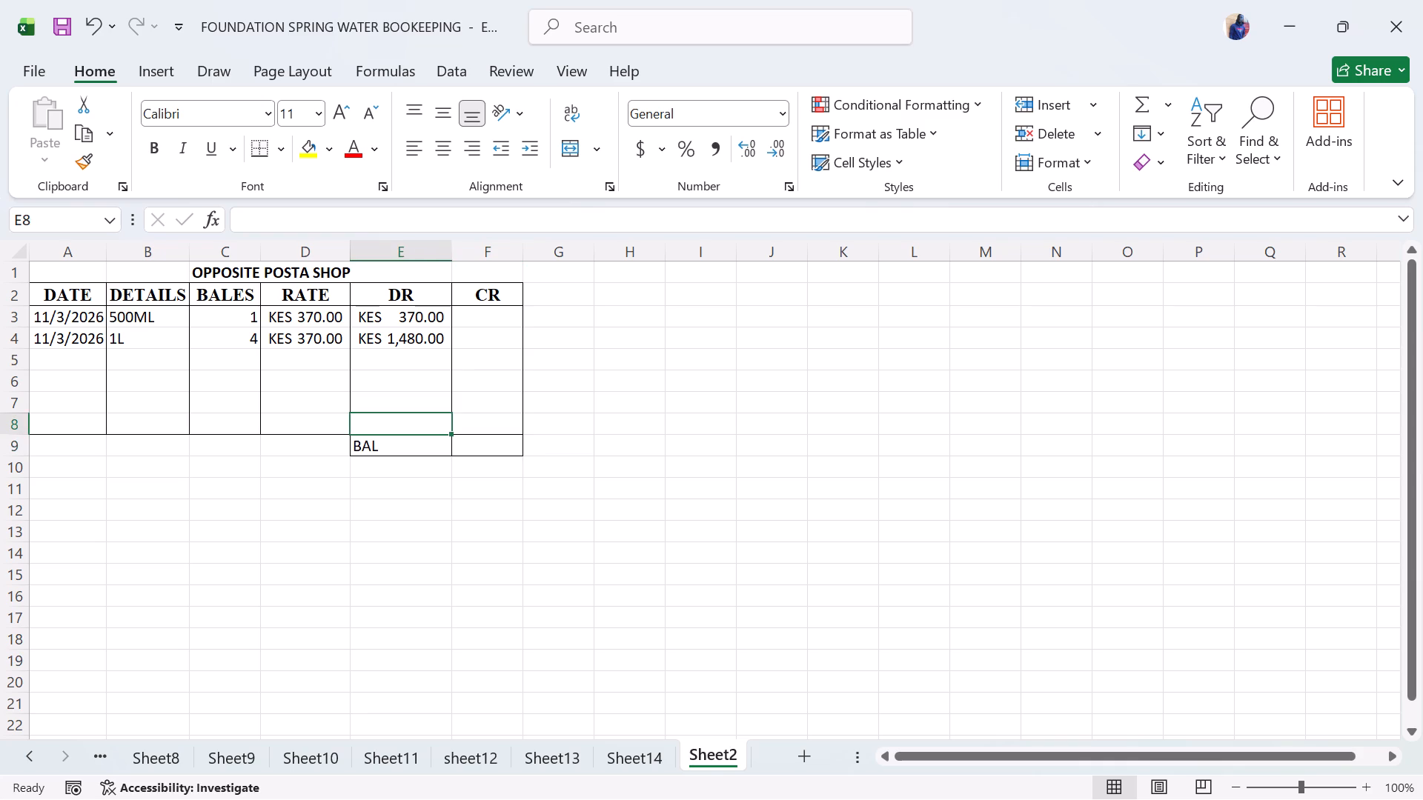
{"action": "key", "text": "equal"}
{"action": "type", "text": "SUM"}
{"action": "double_click", "coordinate": [408, 446]}
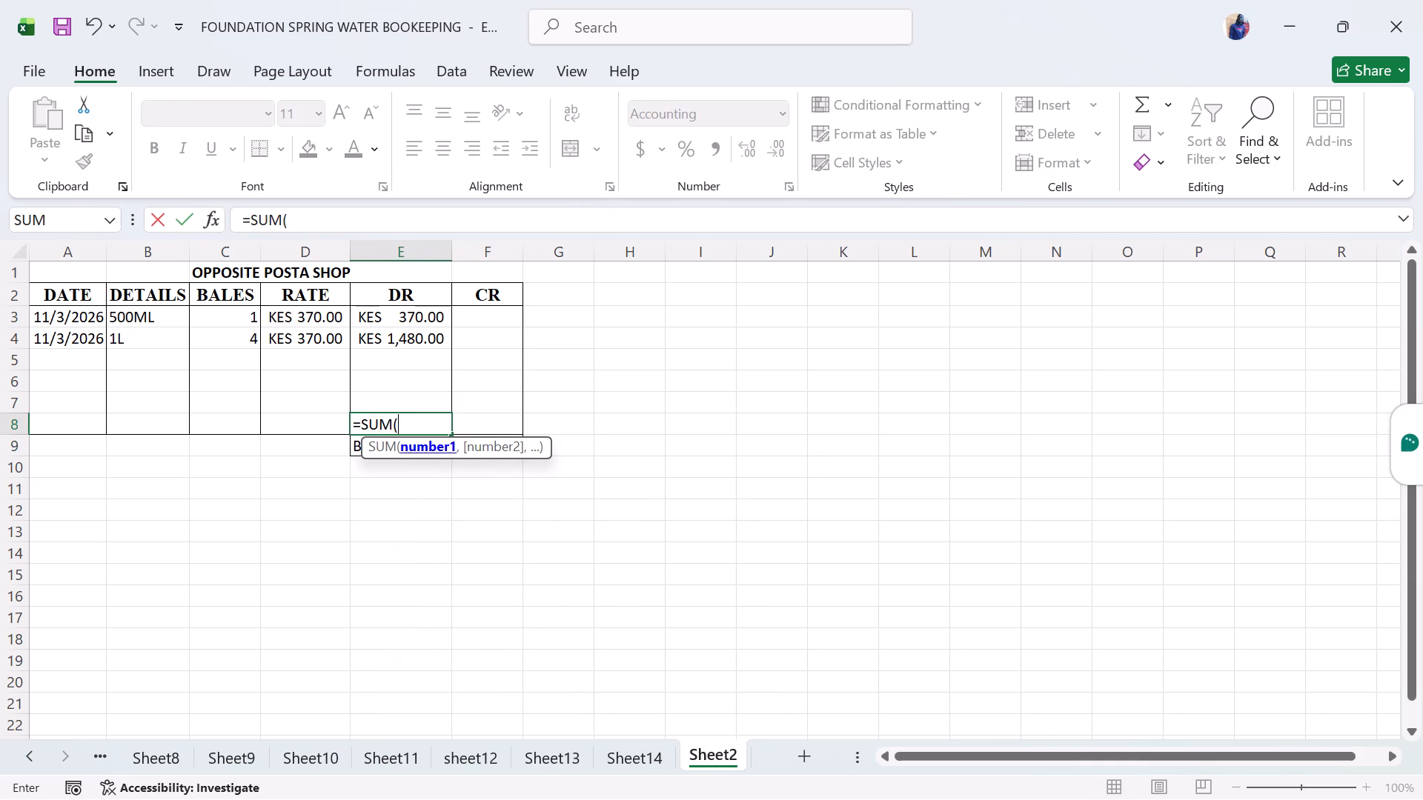
{"action": "left_click", "coordinate": [415, 313]}
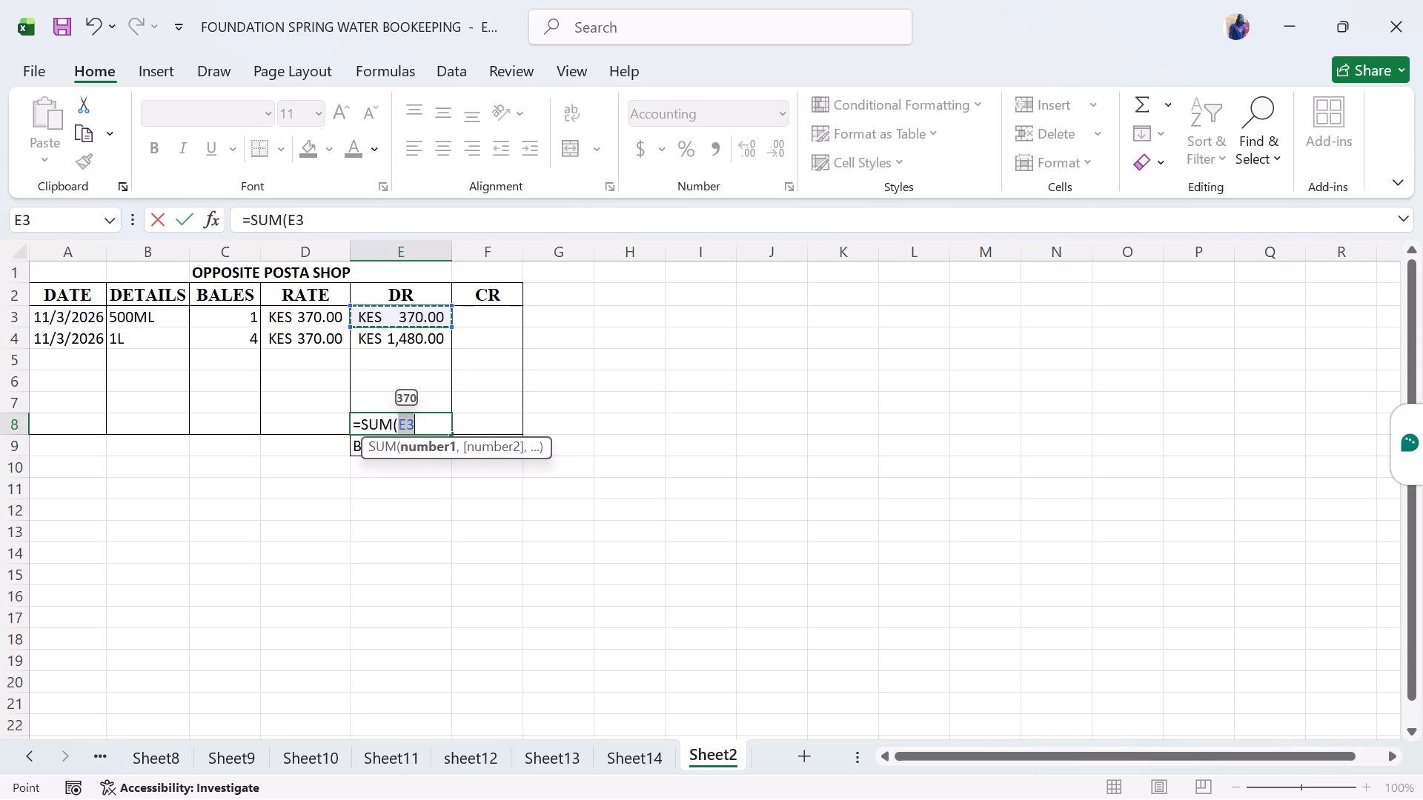
{"action": "key", "text": "comma"}
{"action": "left_click_drag", "start_coordinate": [418, 339], "coordinate": [426, 397]}
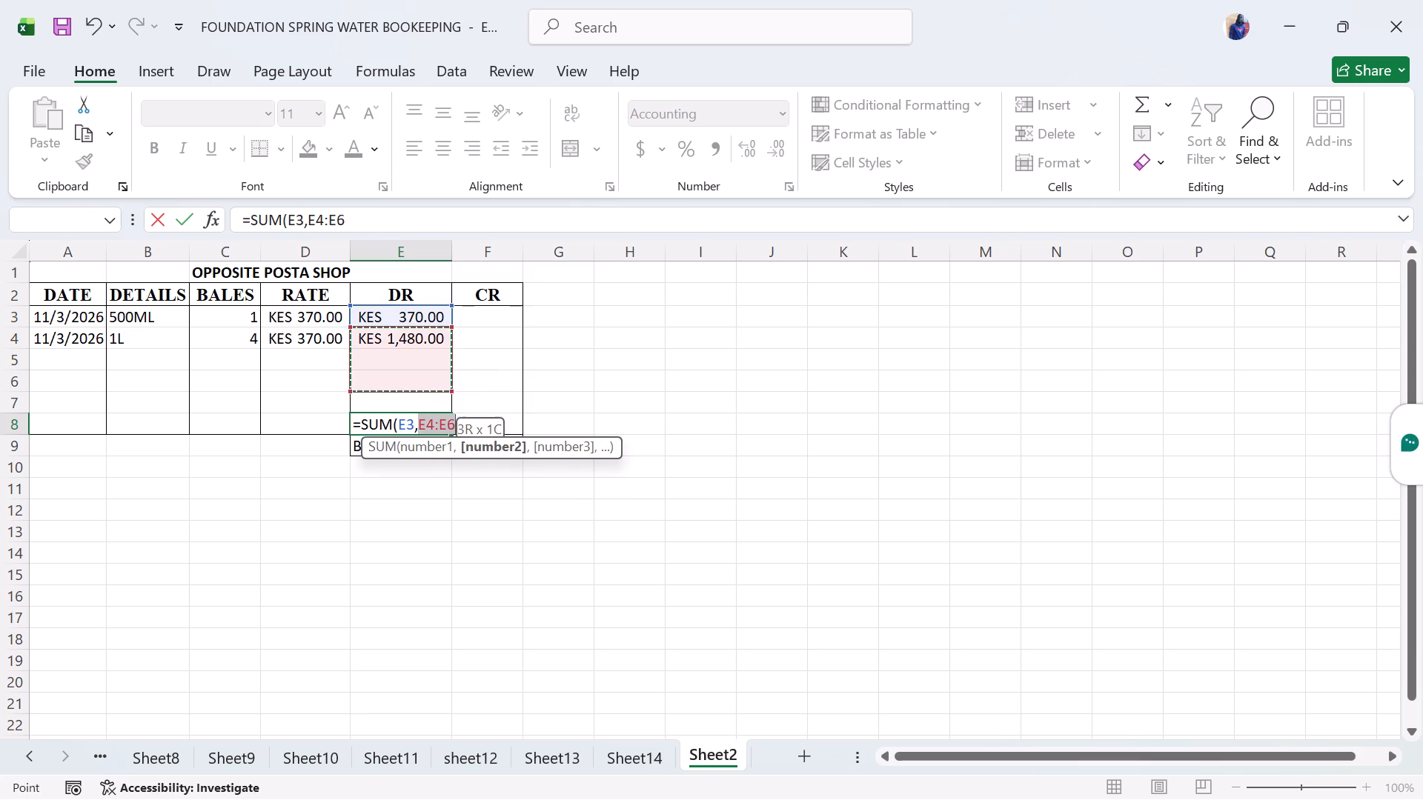
{"action": "left_click_drag", "start_coordinate": [426, 397], "coordinate": [426, 401]}
{"action": "key", "text": "Return"}
Total the CR column in F8 with the formula =SUM(F3,F4:F7).
{"action": "left_click", "coordinate": [474, 430]}
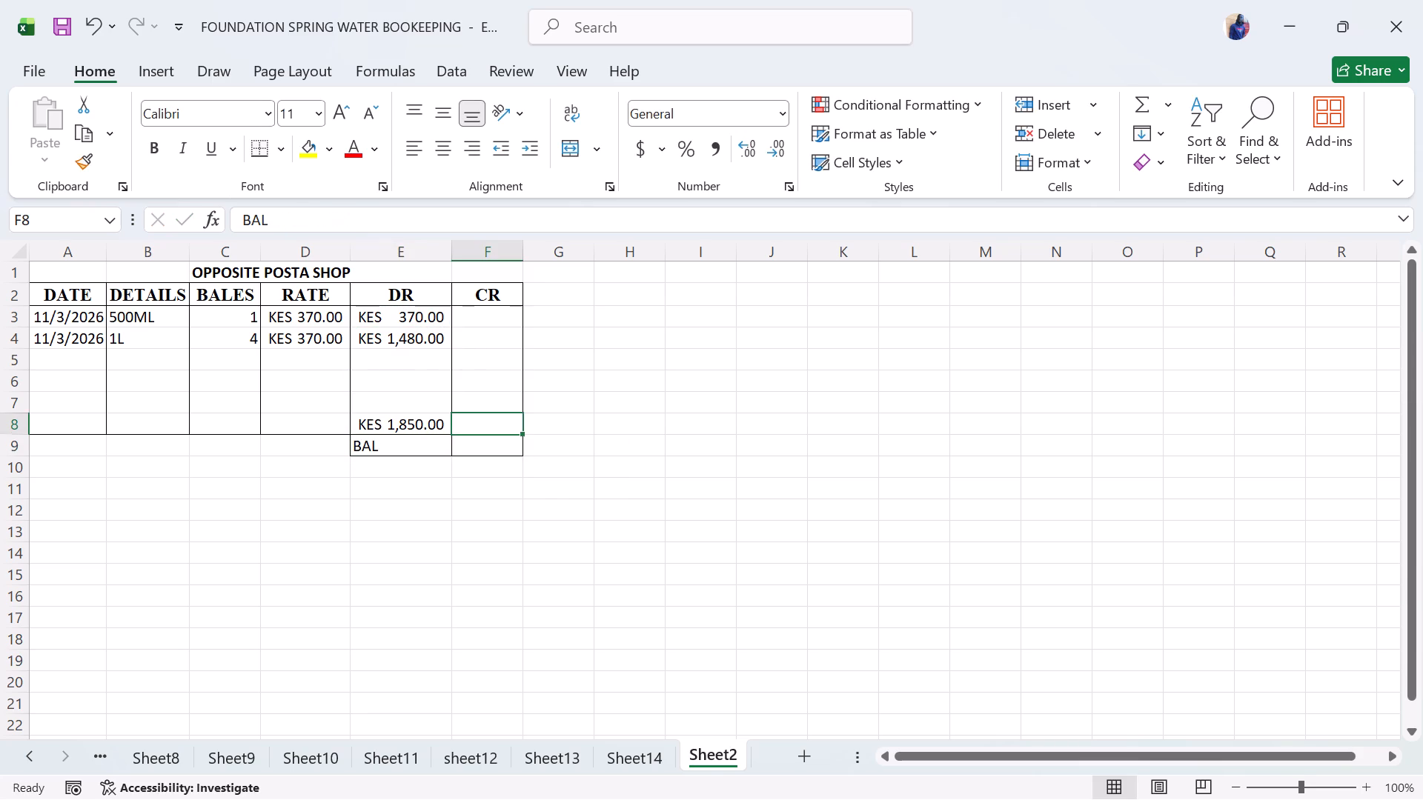
{"action": "type", "text": "SUM"}
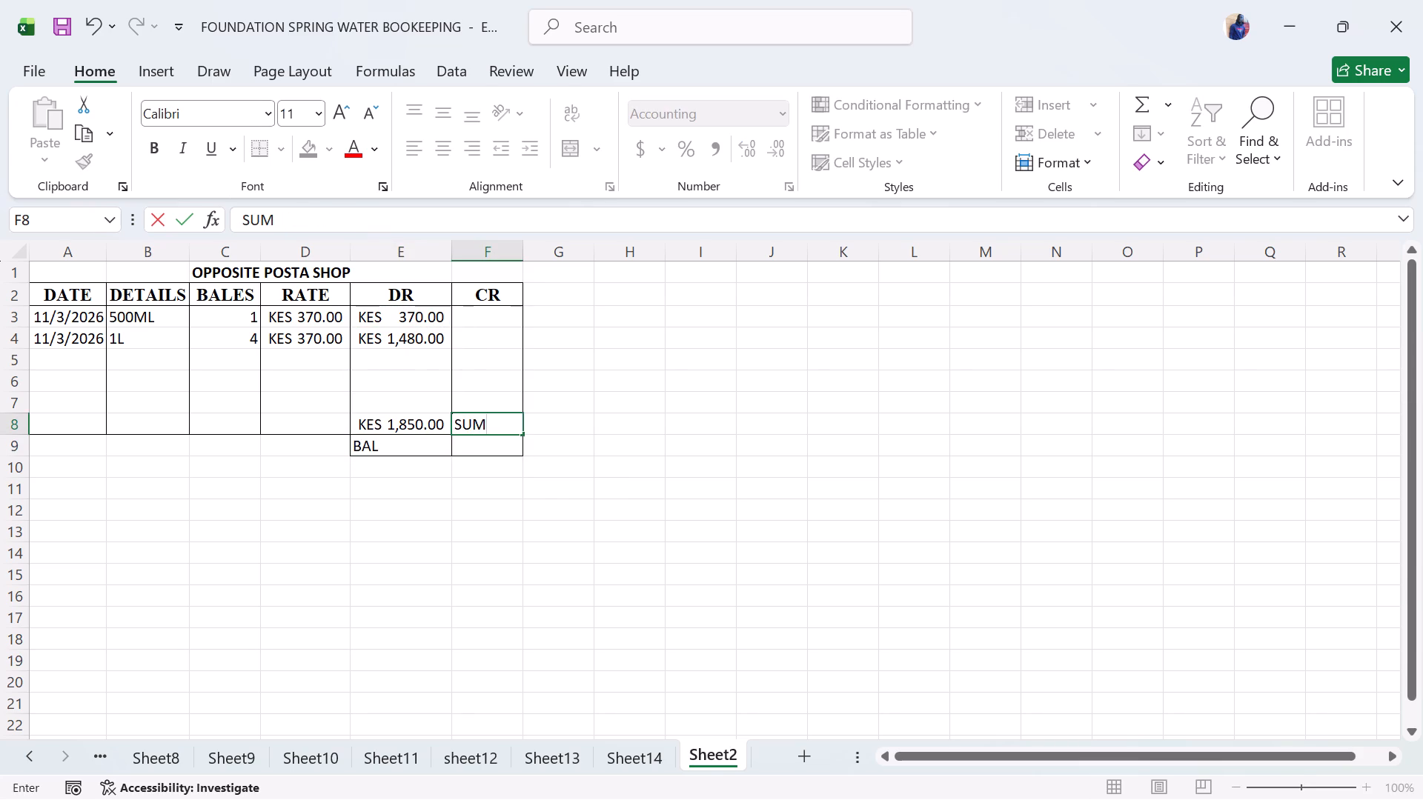
{"action": "key", "text": "BackSpace"}
{"action": "key", "text": "BackSpace"}
{"action": "key", "text": "BackSpace"}
{"action": "type", "text": "=SUM"}
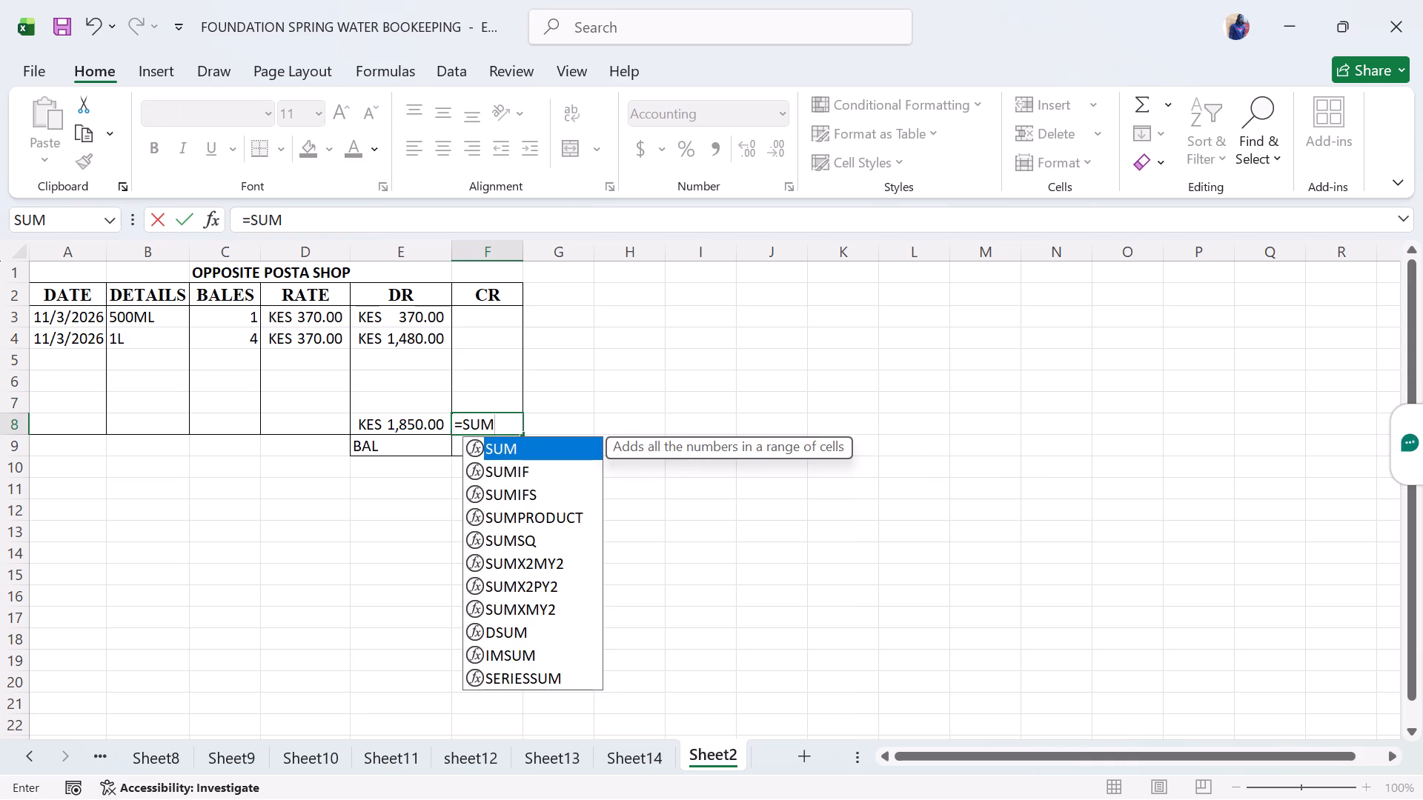
{"action": "double_click", "coordinate": [506, 445]}
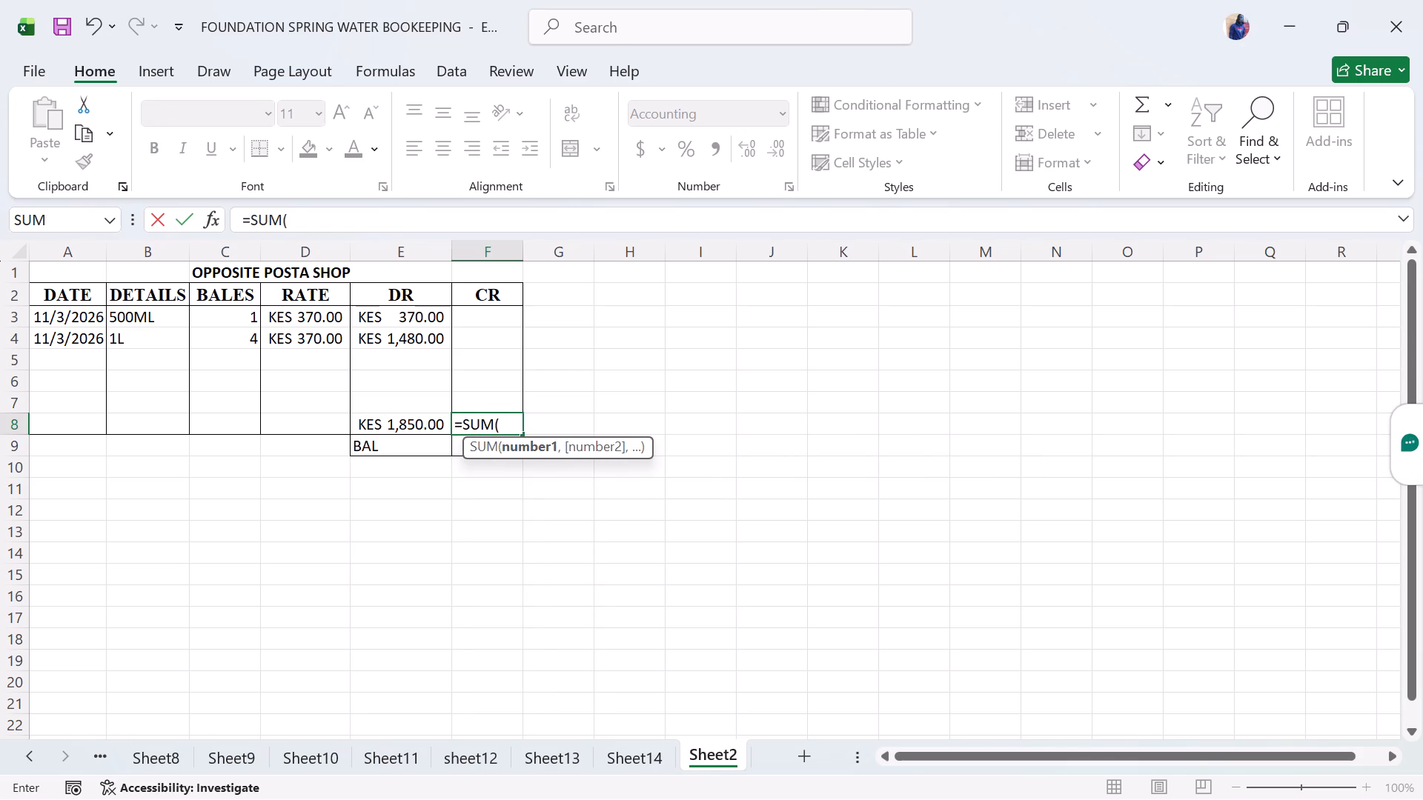
{"action": "left_click", "coordinate": [488, 316]}
{"action": "key", "text": "comma"}
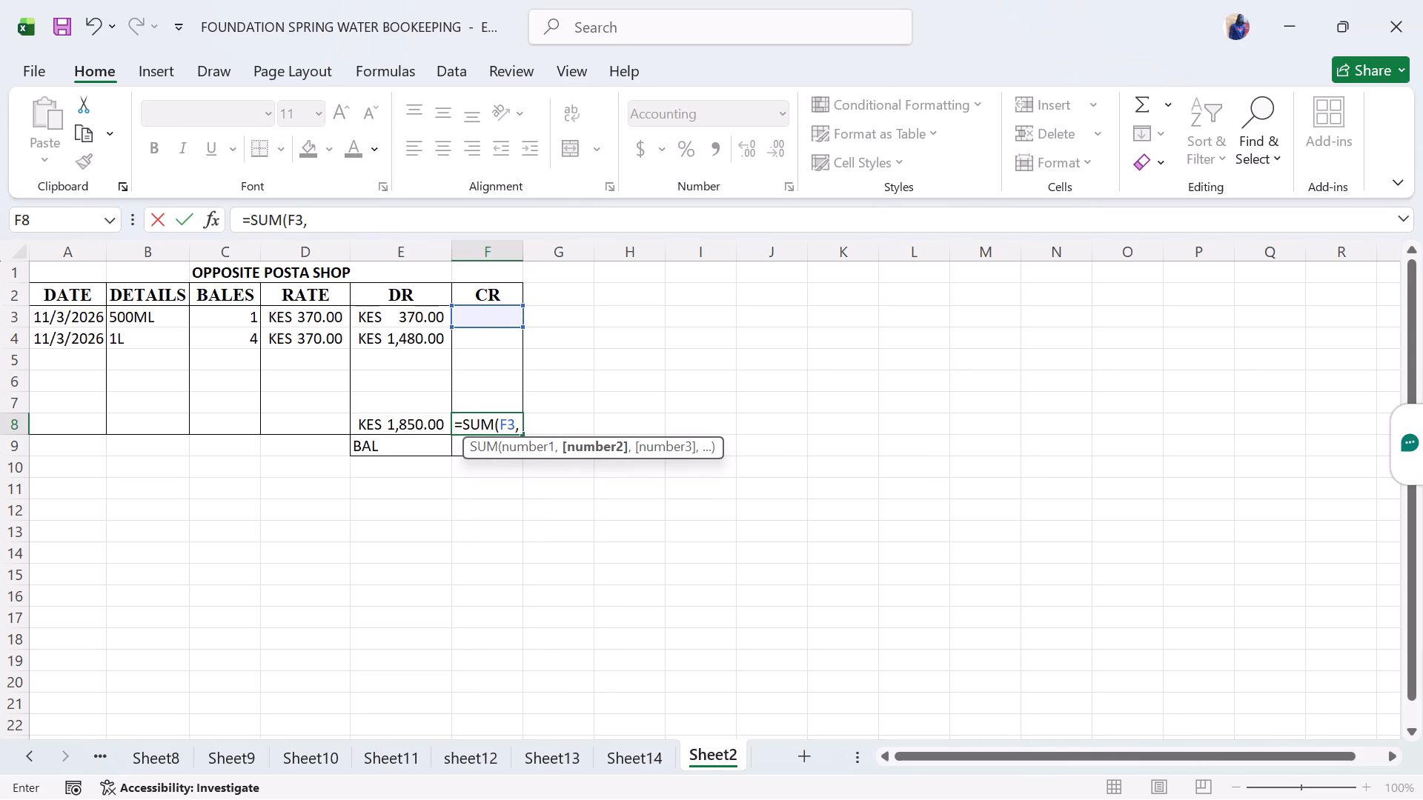
{"action": "left_click_drag", "start_coordinate": [490, 341], "coordinate": [492, 404]}
{"action": "key", "text": "Return"}
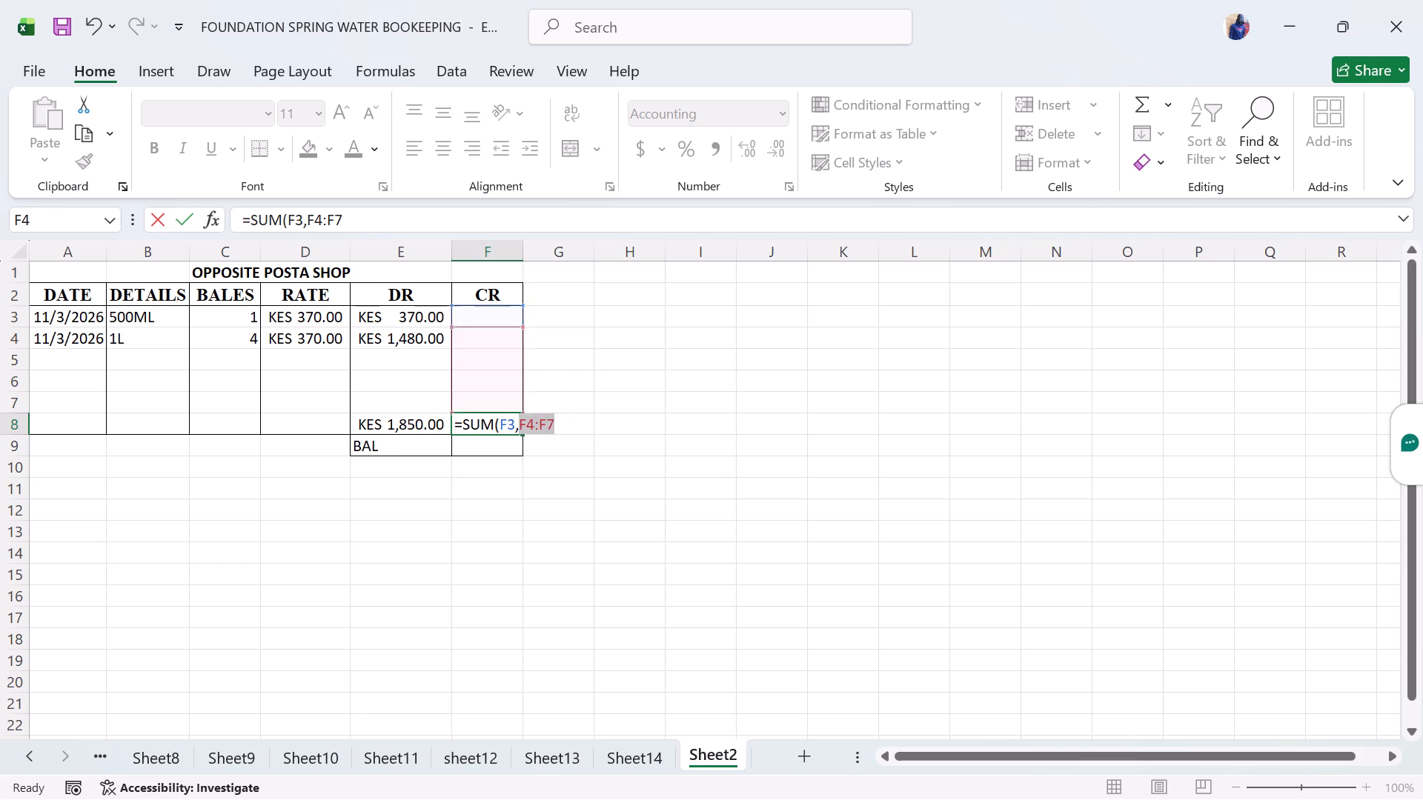
Calculate the balance in F9 beside the BAL label with the formula =E8-F8.
{"action": "left_click", "coordinate": [477, 450]}
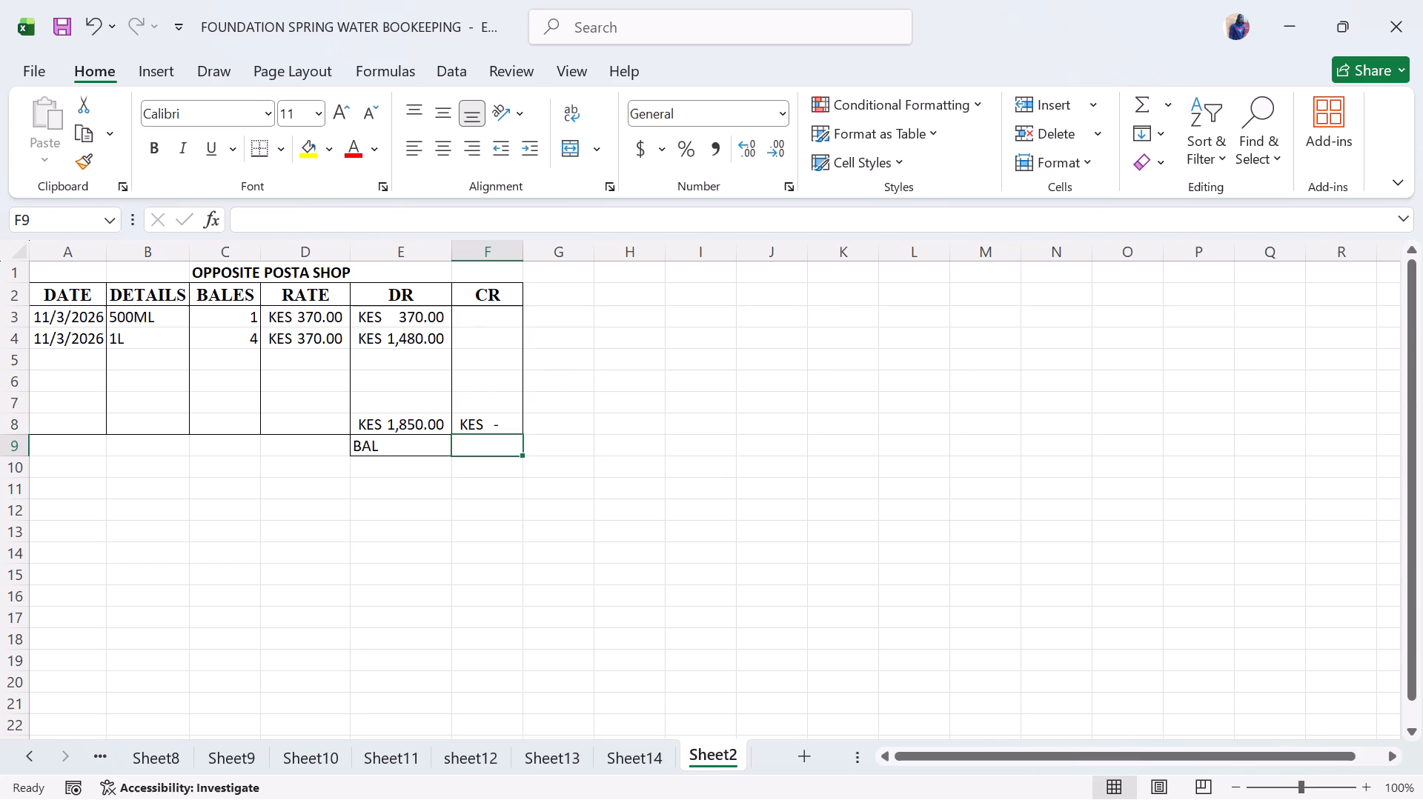
{"action": "left_click", "coordinate": [477, 450]}
{"action": "key", "text": "equal"}
{"action": "left_click", "coordinate": [404, 417]}
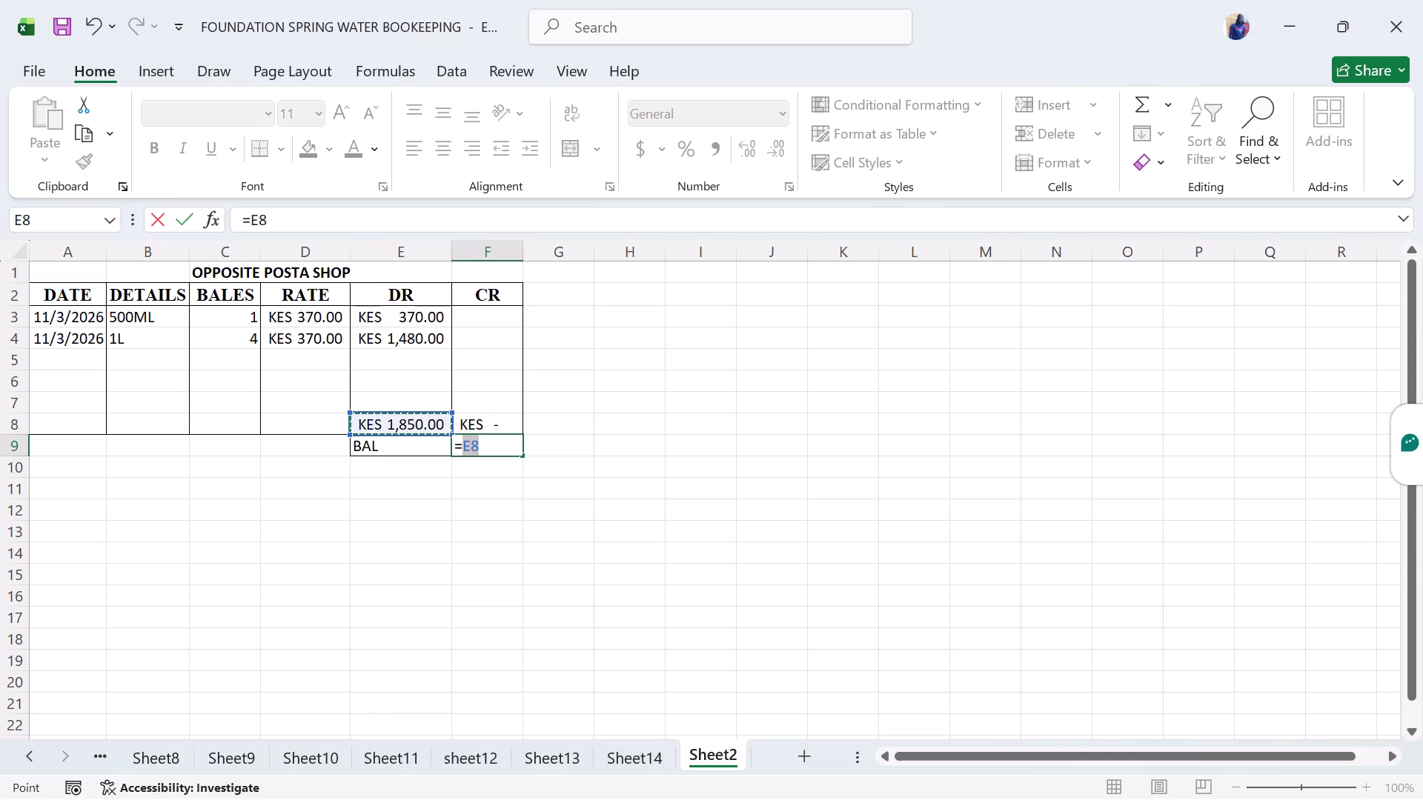
{"action": "key", "text": "minus"}
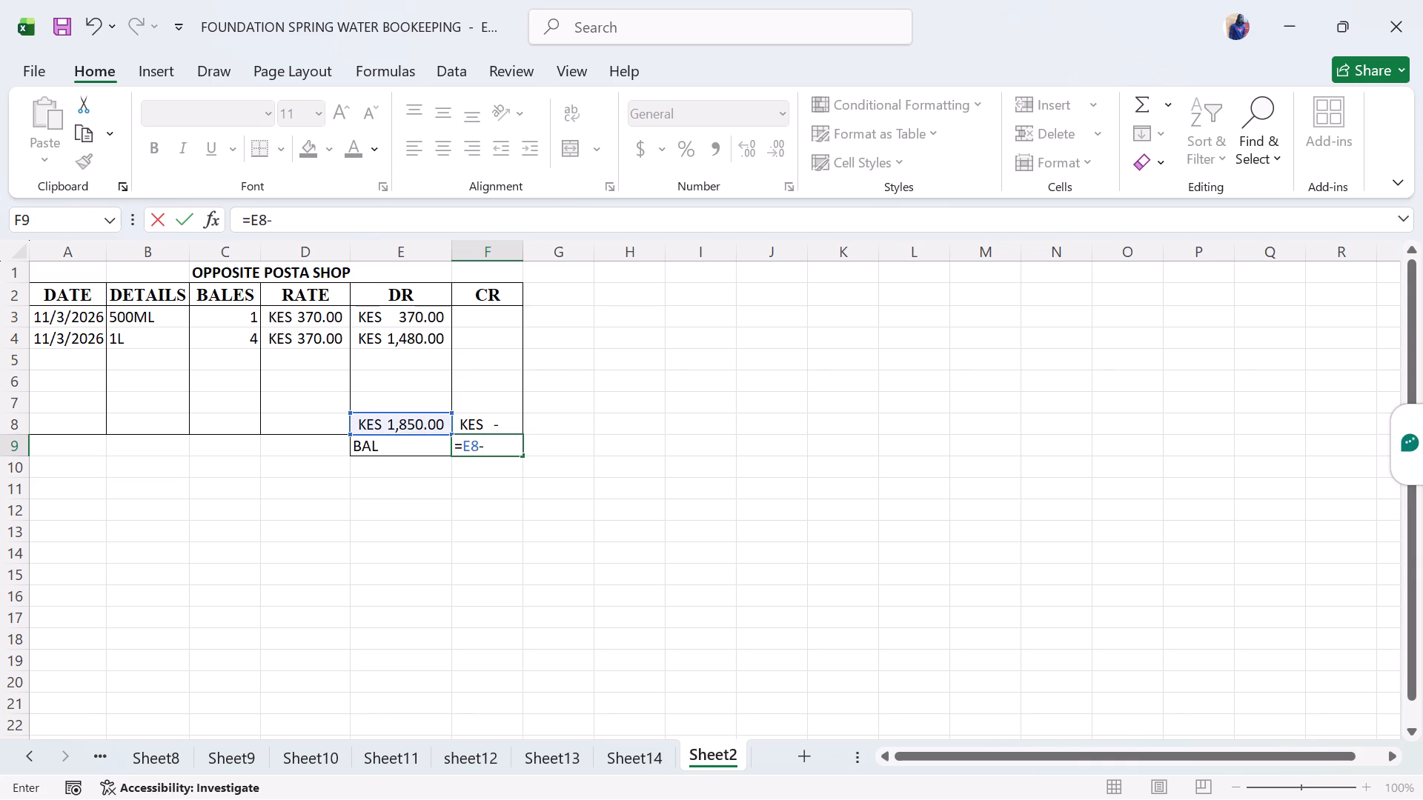
{"action": "left_click", "coordinate": [475, 419]}
{"action": "key", "text": "Return"}
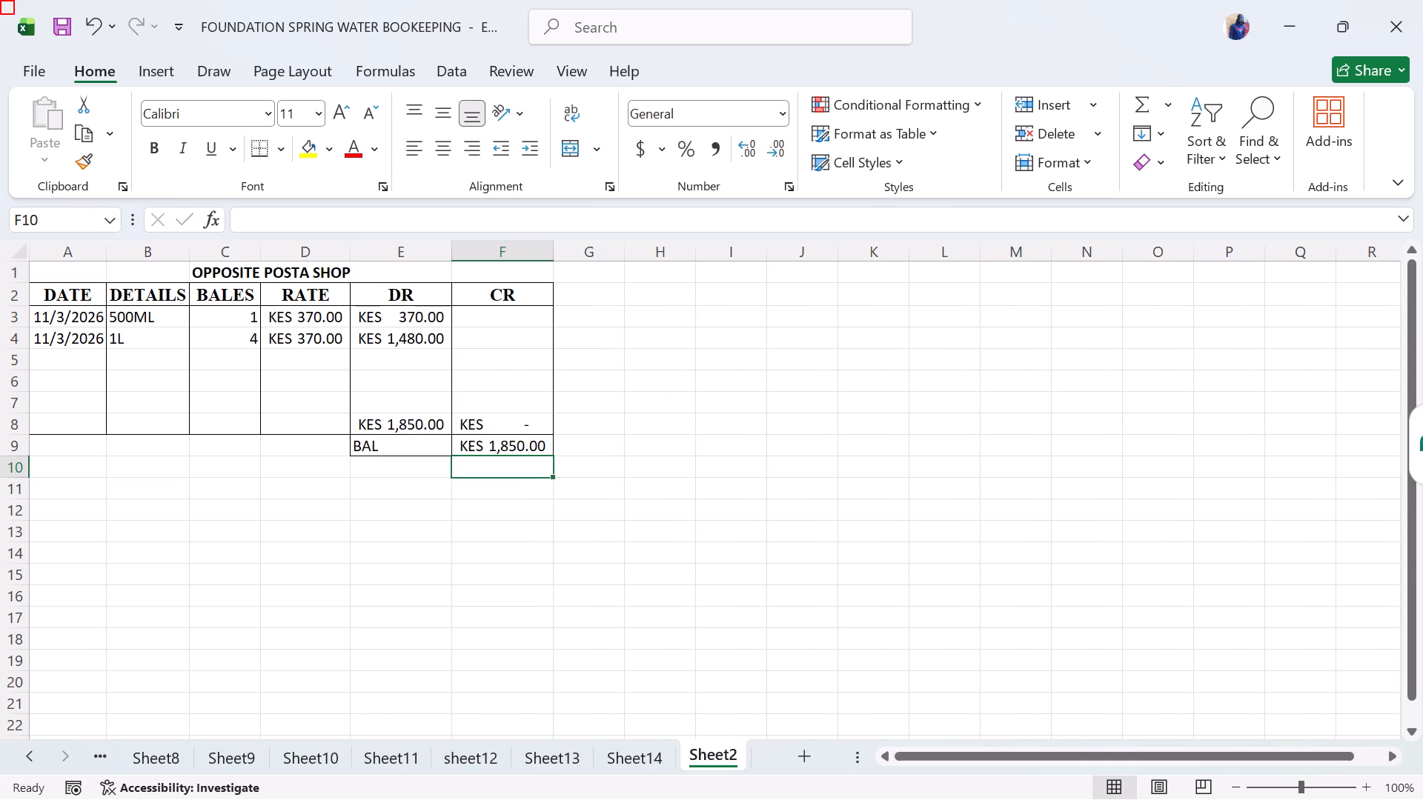
{"action": "left_click", "coordinate": [501, 299]}
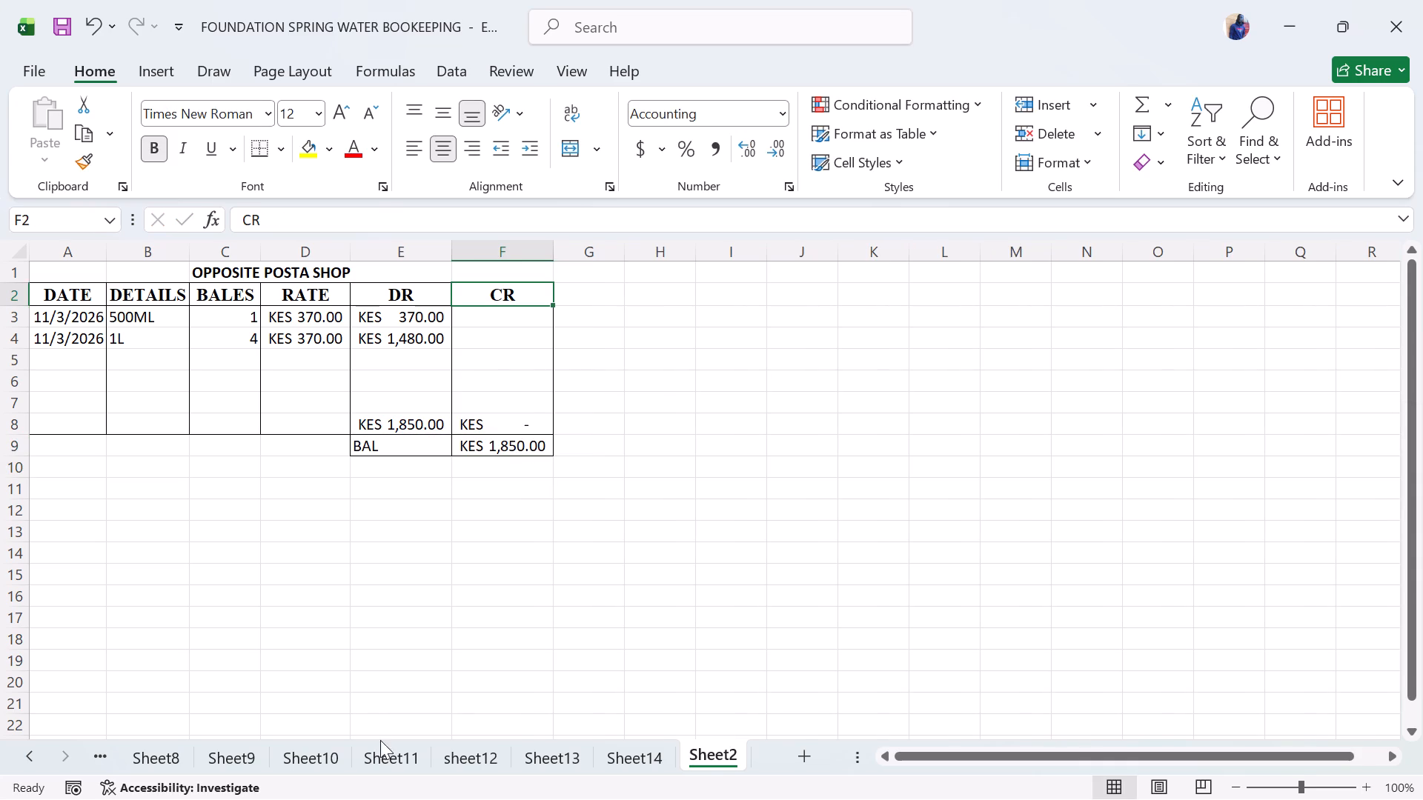
Rename the OPPOSITE POSTA SHOP ledger's worksheet from Sheet2 to Sheet15.
{"action": "right_click", "coordinate": [712, 755]}
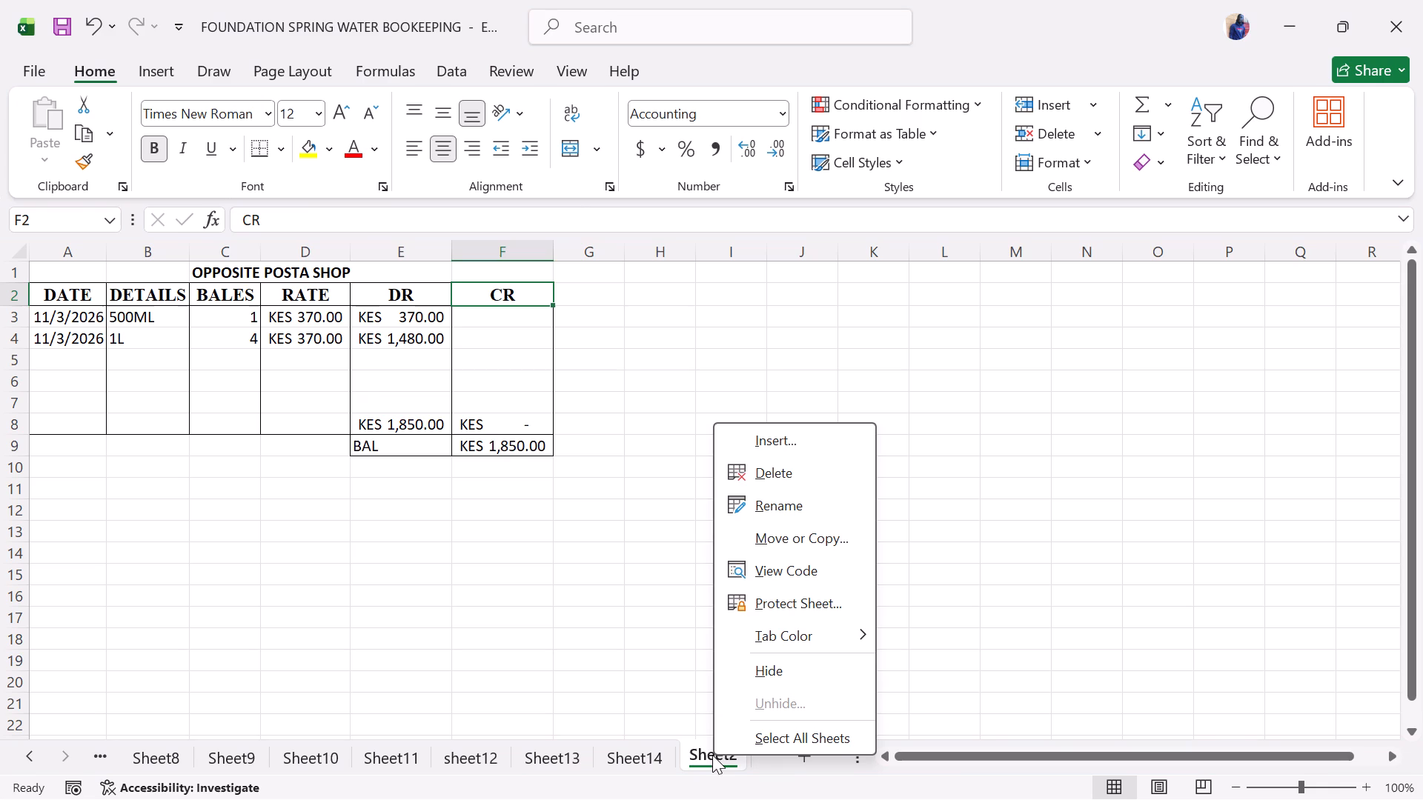
{"action": "left_click", "coordinate": [790, 500]}
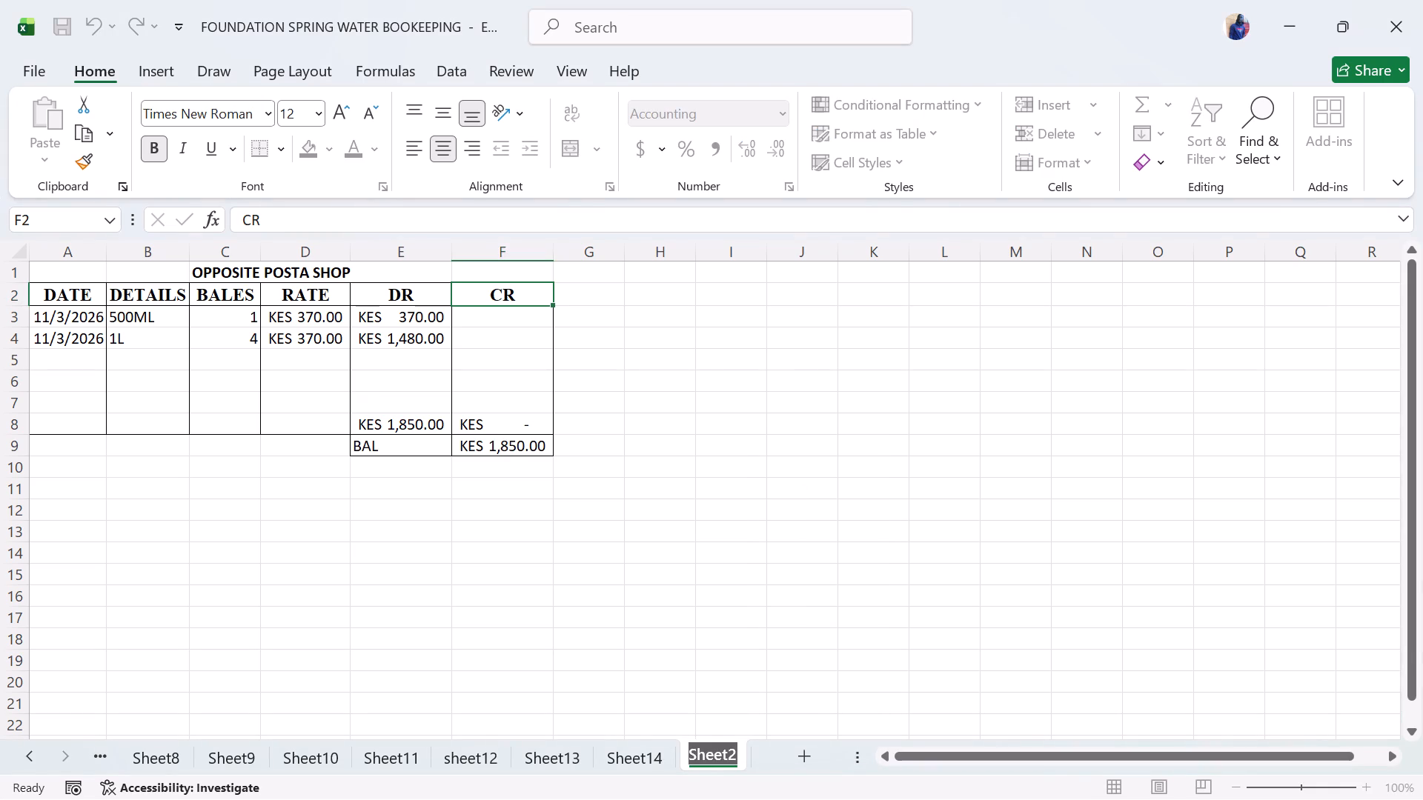
{"action": "type", "text": "SHETT"}
{"action": "key", "text": "BackSpace"}
{"action": "key", "text": "BackSpace"}
{"action": "key", "text": "BackSpace"}
{"action": "key", "text": "BackSpace"}
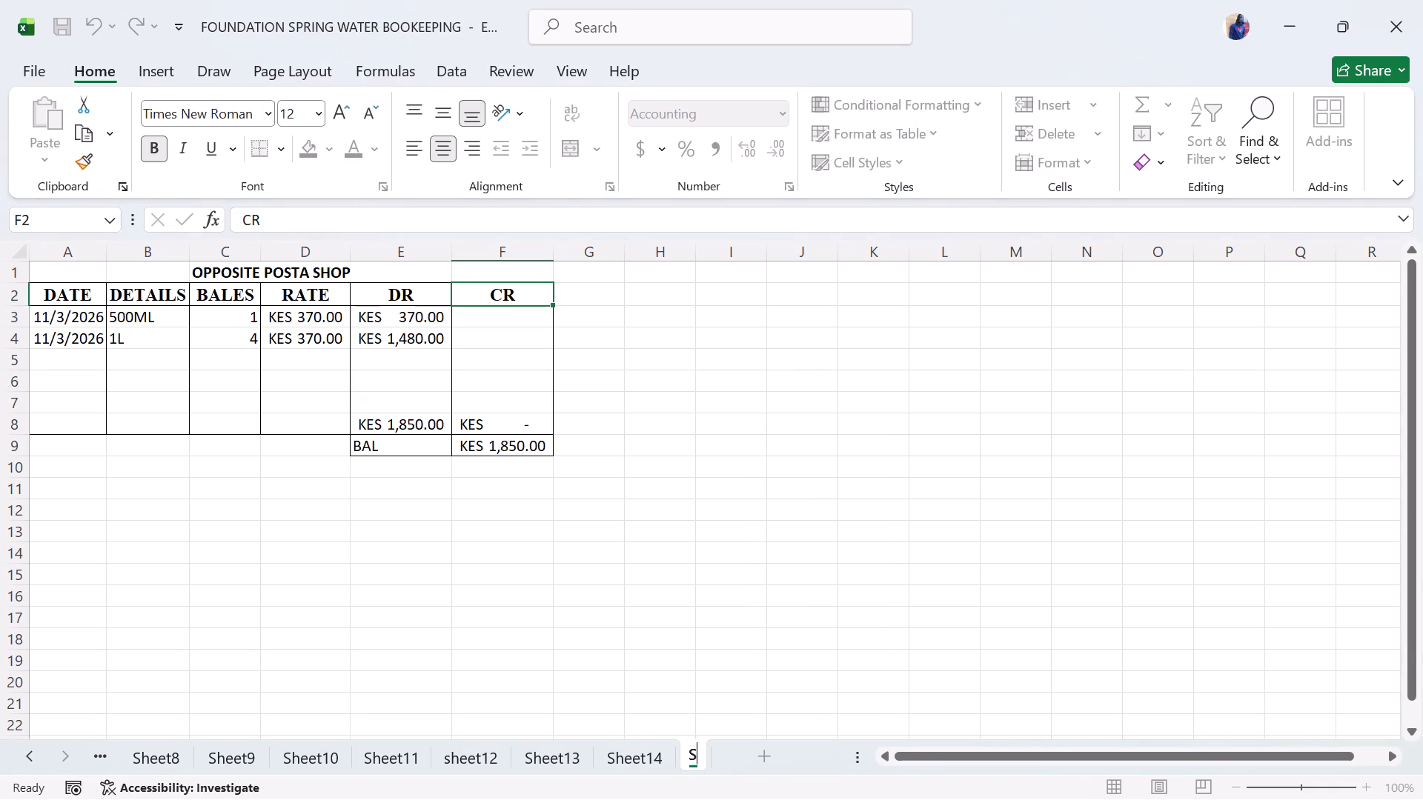
{"action": "type", "text": "heet15"}
{"action": "left_click", "coordinate": [782, 636]}
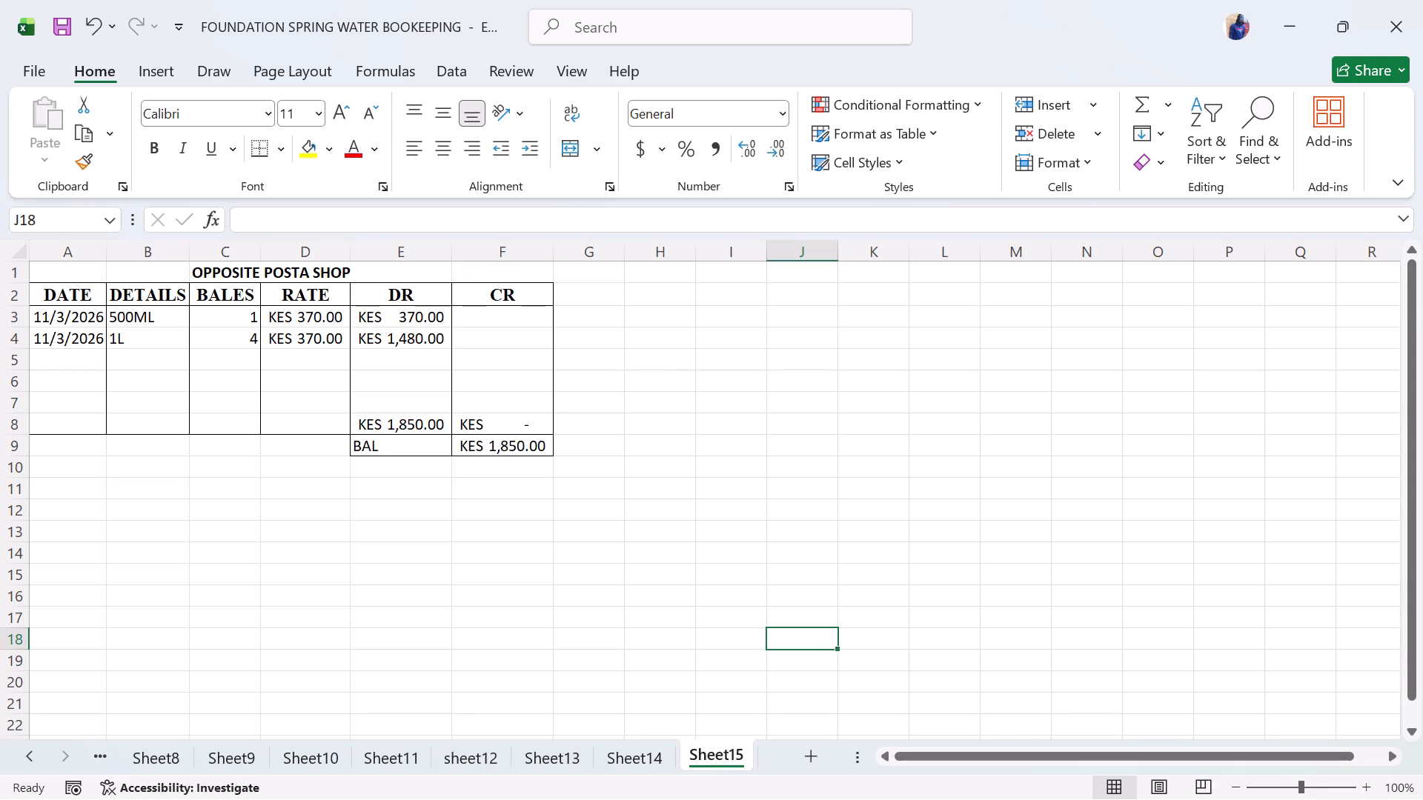
{"action": "left_click", "coordinate": [153, 680]}
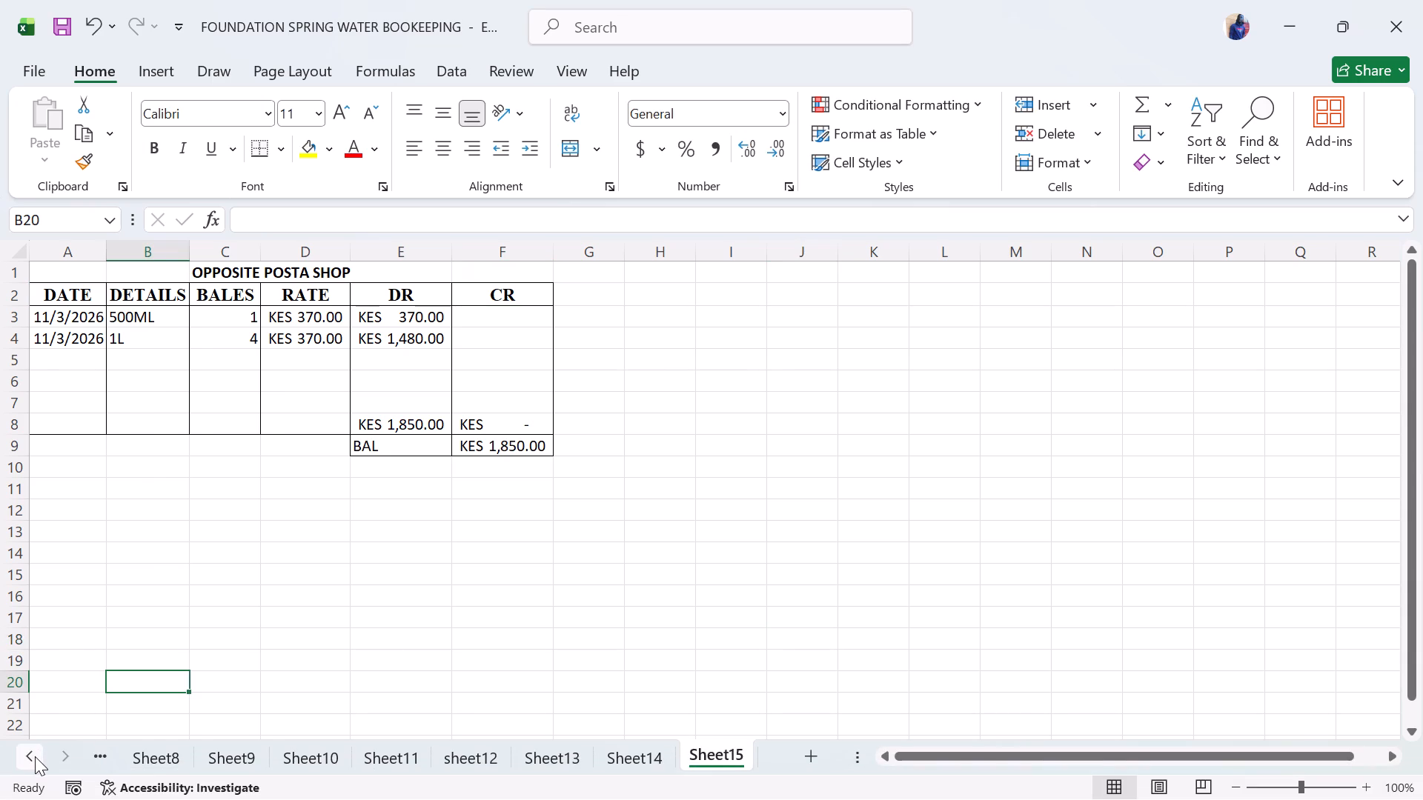
On Sheet1, enter the date 2 nov in A15, the first empty row of the customer list.
{"action": "left_click", "coordinate": [35, 756]}
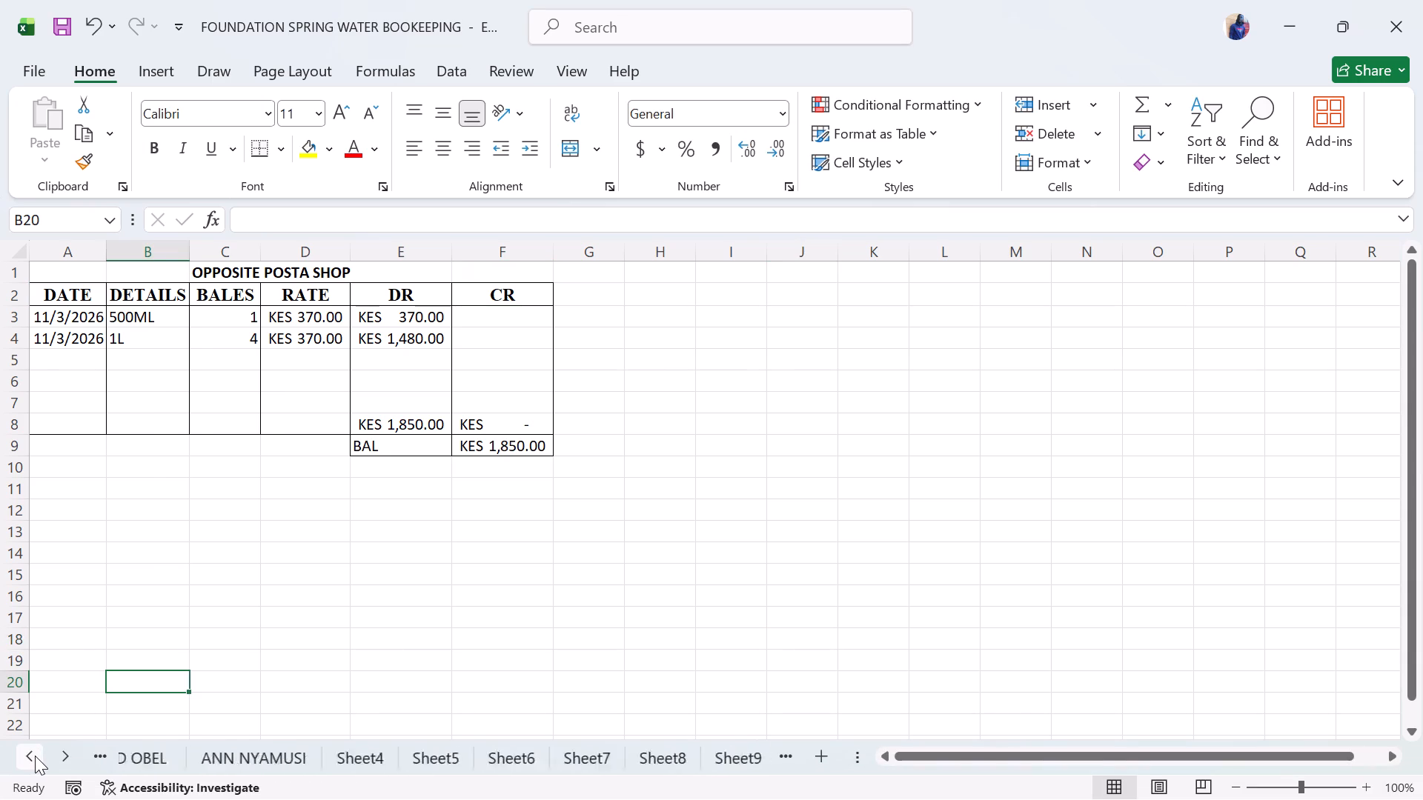
{"action": "left_click", "coordinate": [45, 753]}
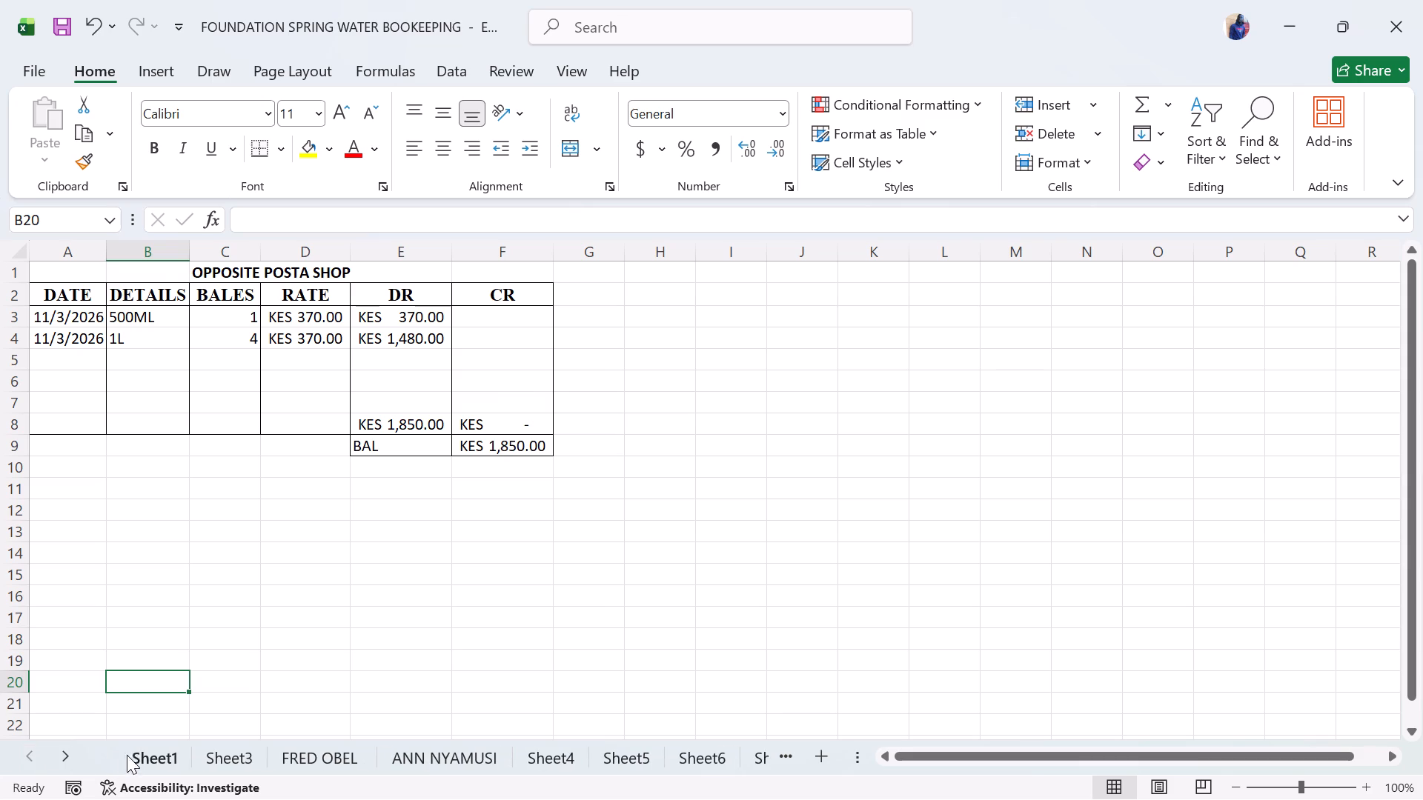
{"action": "left_click", "coordinate": [136, 751]}
{"action": "scroll", "coordinate": [231, 560], "scroll_direction": "up", "scroll_amount": 2}
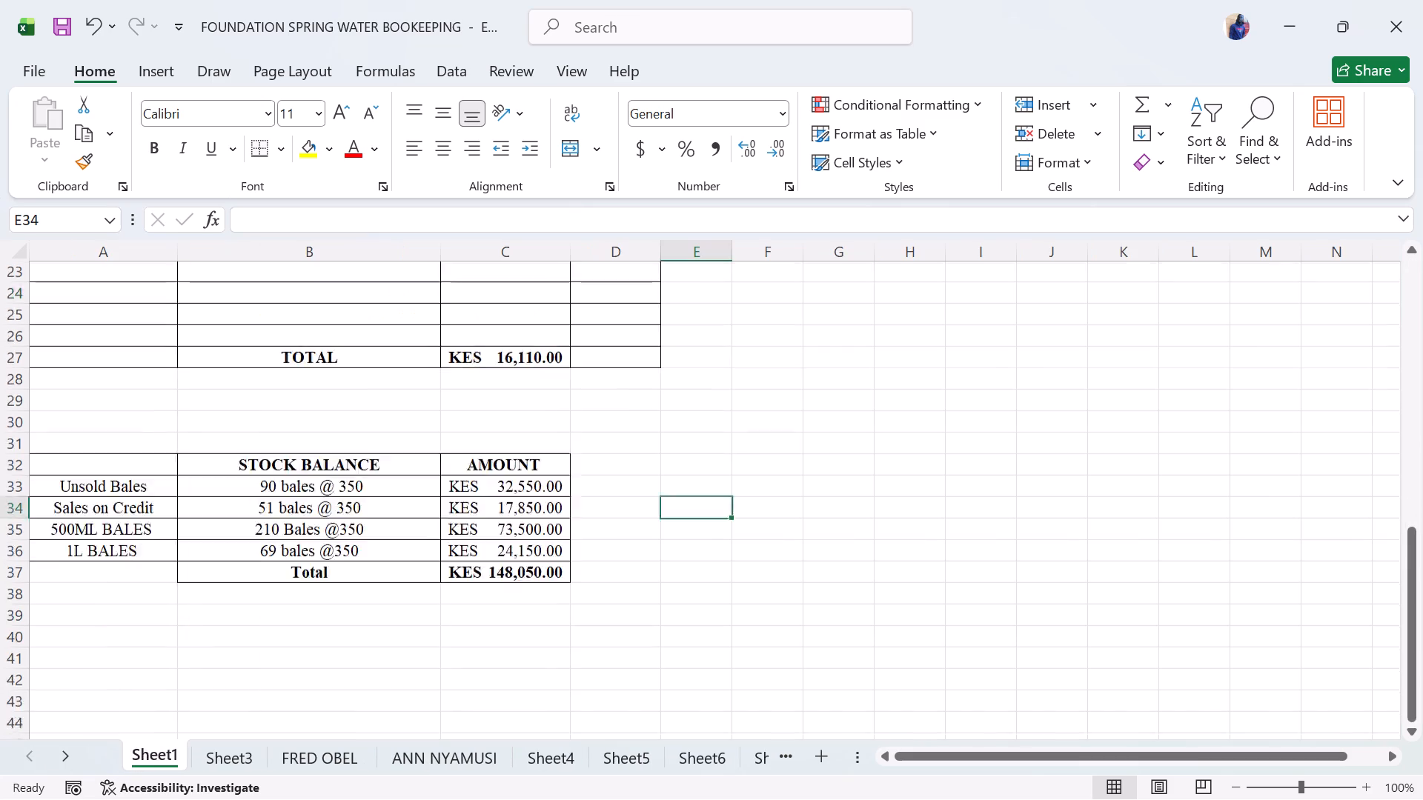
{"action": "left_click", "coordinate": [111, 380]}
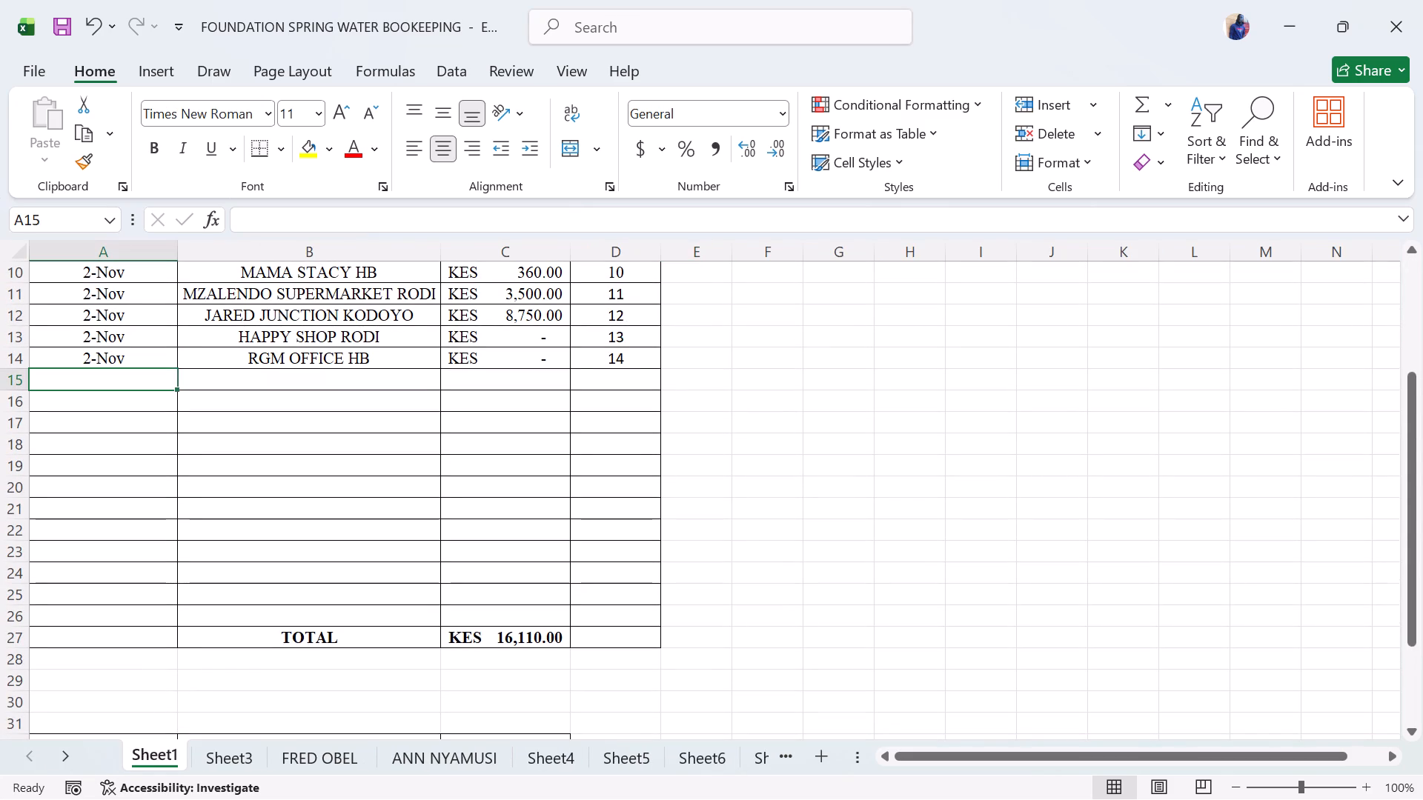
{"action": "type", "text": "2 nov"}
{"action": "key", "text": "space"}
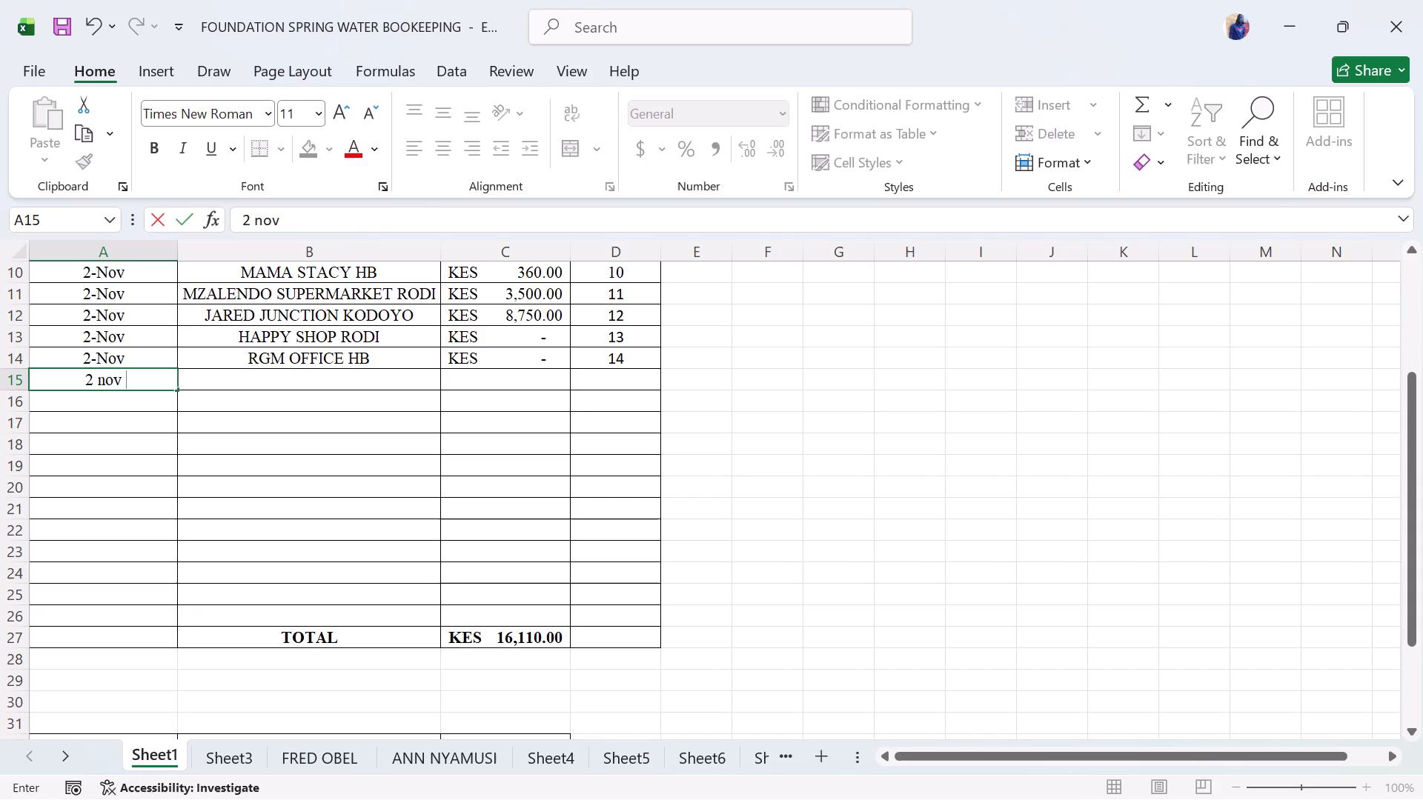
Enter the customer name OPPOSITE POSTA SHOP in B15 of Sheet1.
{"action": "left_click", "coordinate": [211, 376]}
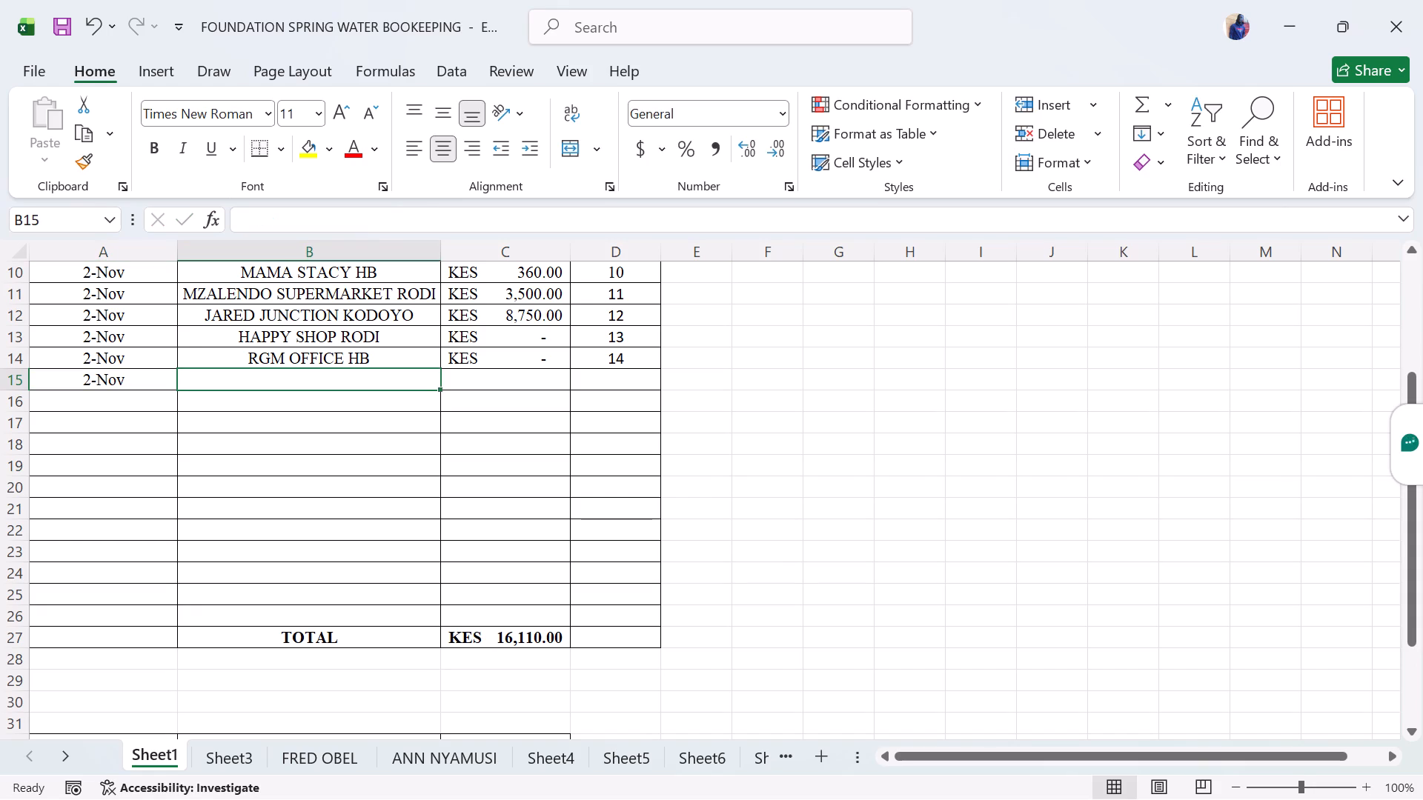
{"action": "key", "text": "BackSpace"}
{"action": "key", "text": "BackSpace"}
{"action": "key", "text": "BackSpace"}
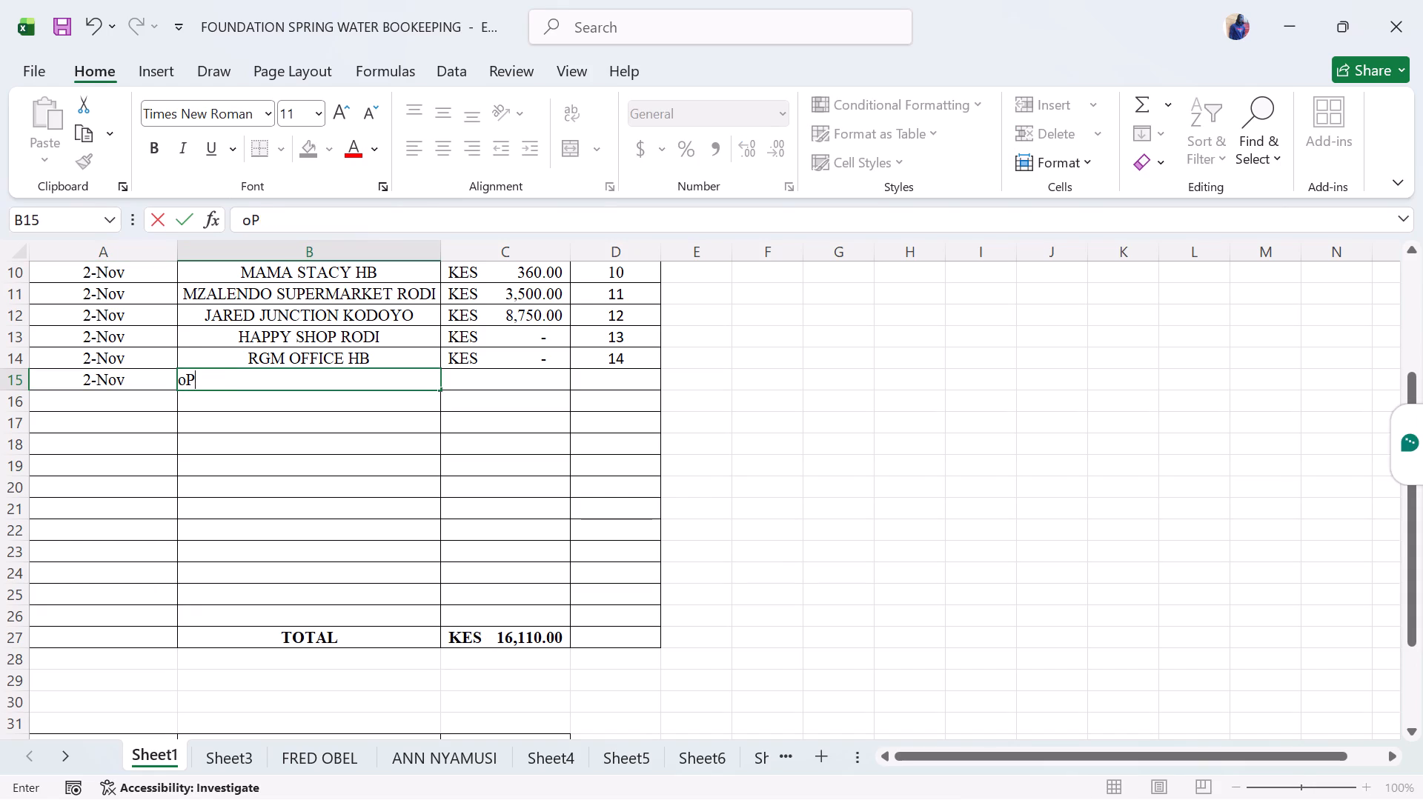
{"action": "key", "text": "BackSpace"}
{"action": "key", "text": "BackSpace"}
{"action": "key", "text": "BackSpace"}
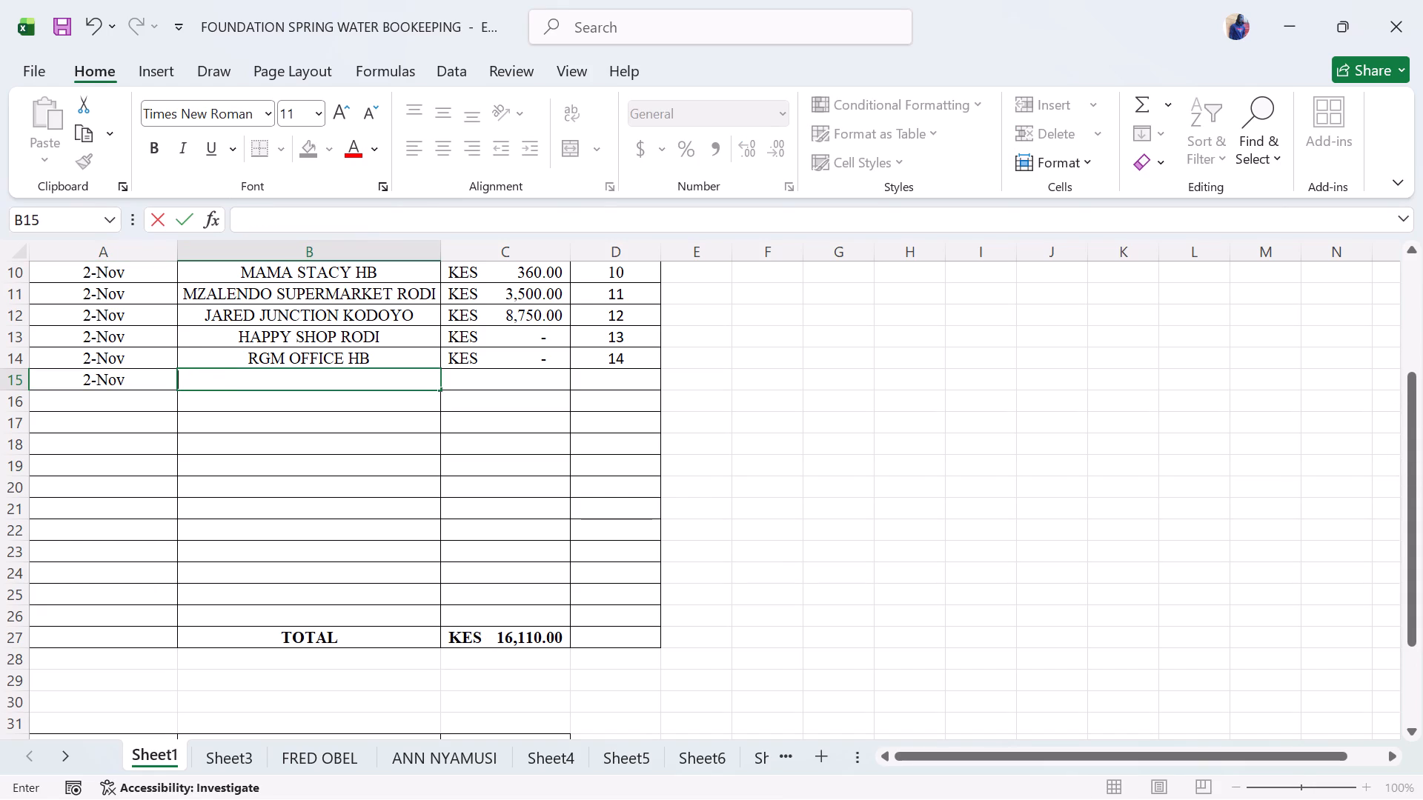
{"action": "type", "text": "OPPOSITE"}
{"action": "key", "text": "space"}
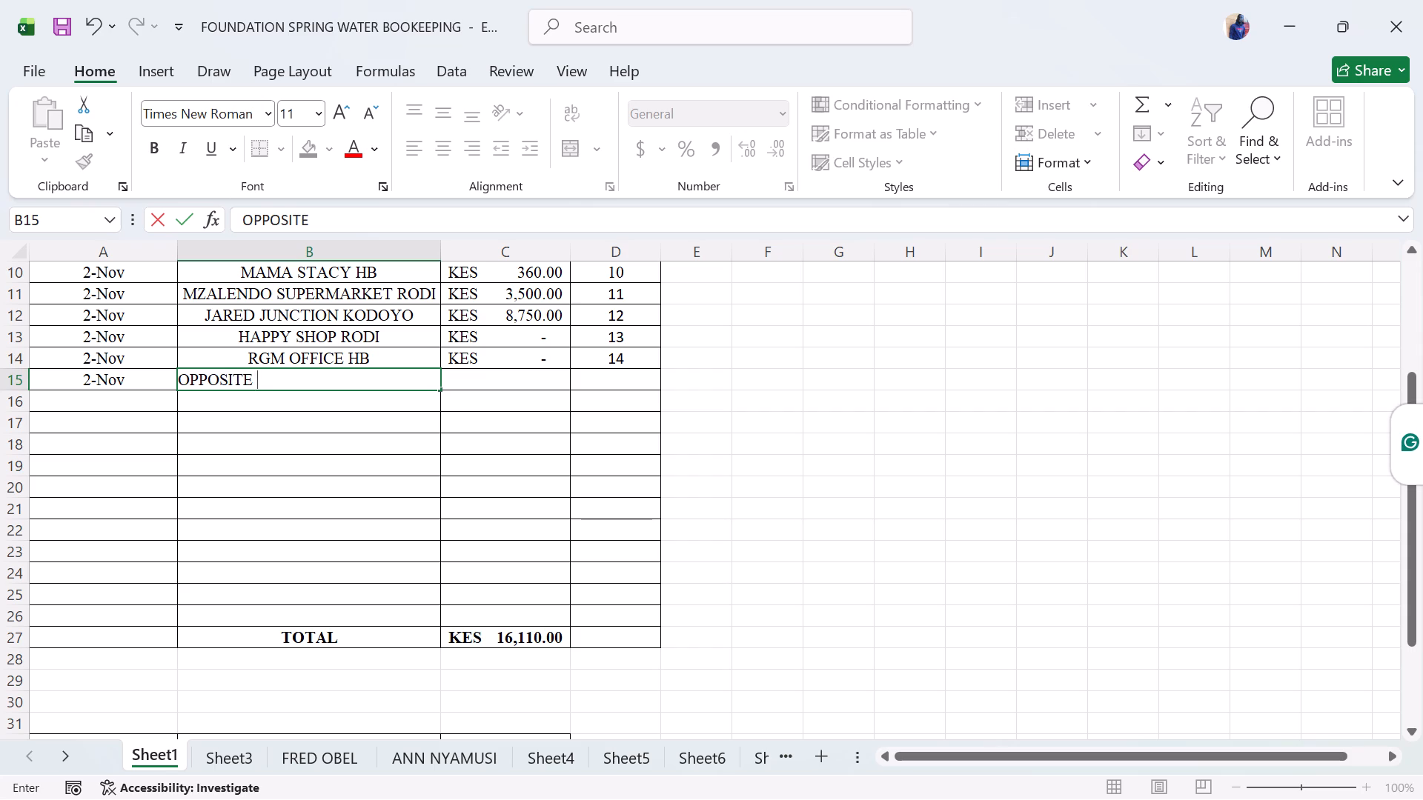
{"action": "type", "text": "POSTA"}
{"action": "key", "text": "space"}
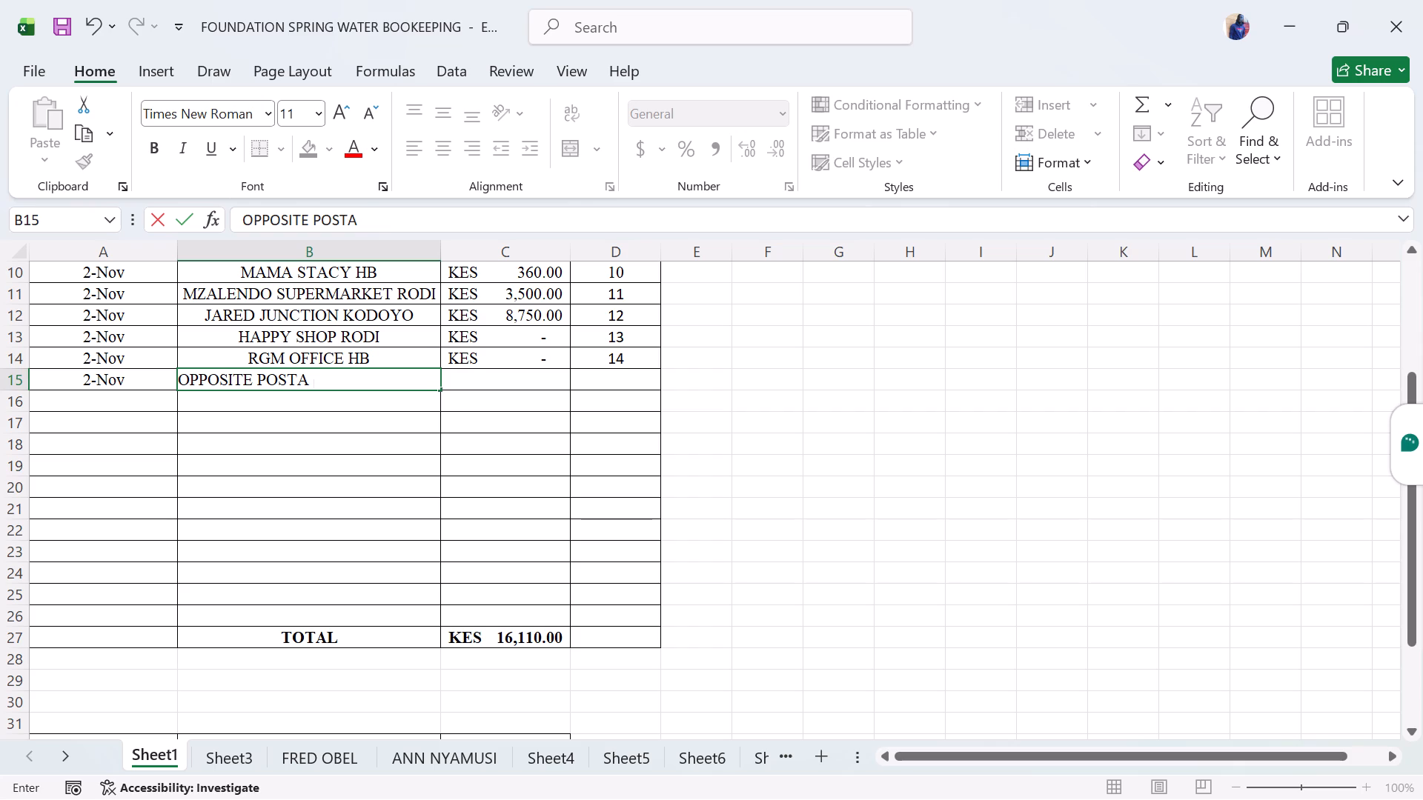
{"action": "key", "text": "s"}
{"action": "type", "text": "HOP"}
Link the OPPOSITE POSTA SHOP amount in C15 to its ledger balance with the formula =Sheet15!F9.
{"action": "left_click", "coordinate": [480, 376]}
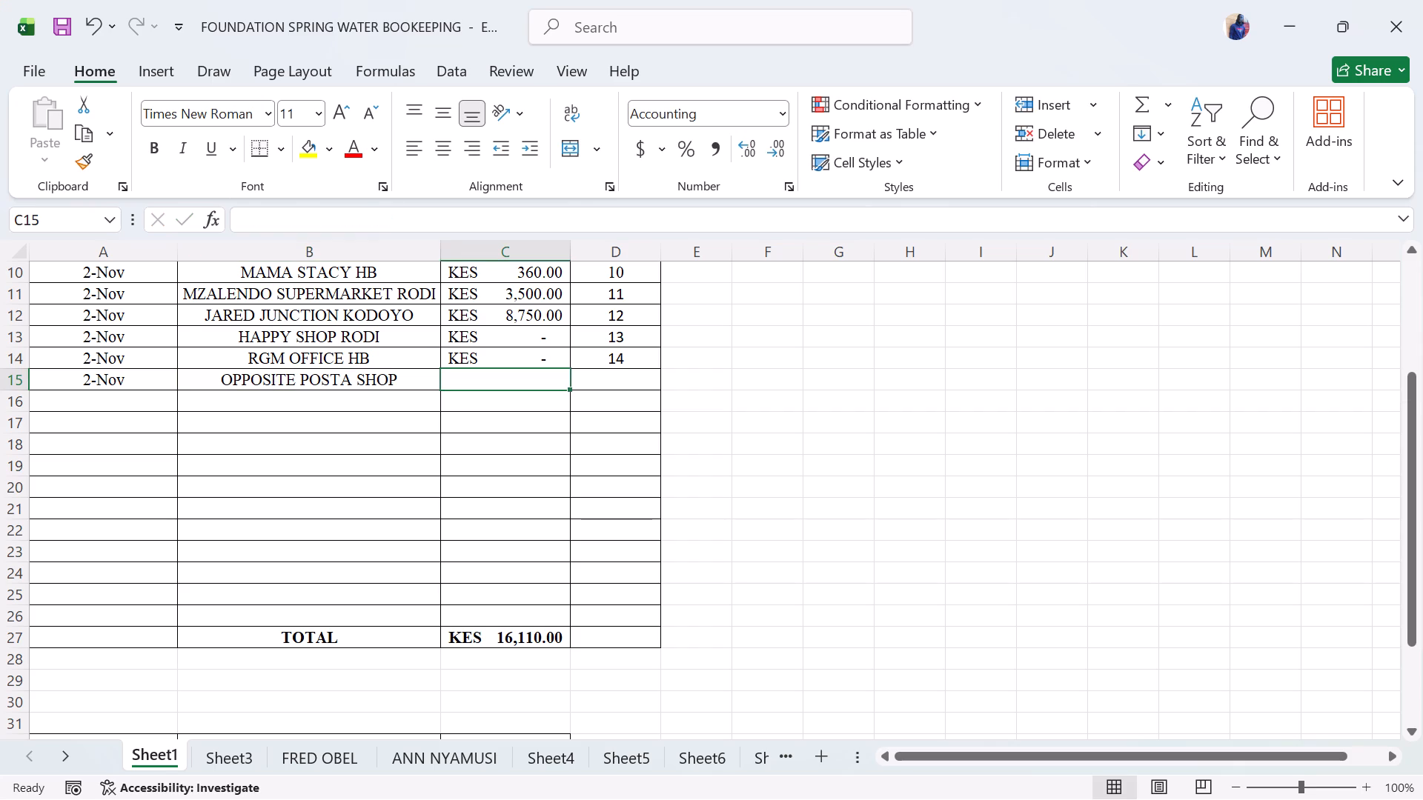
{"action": "key", "text": "equal"}
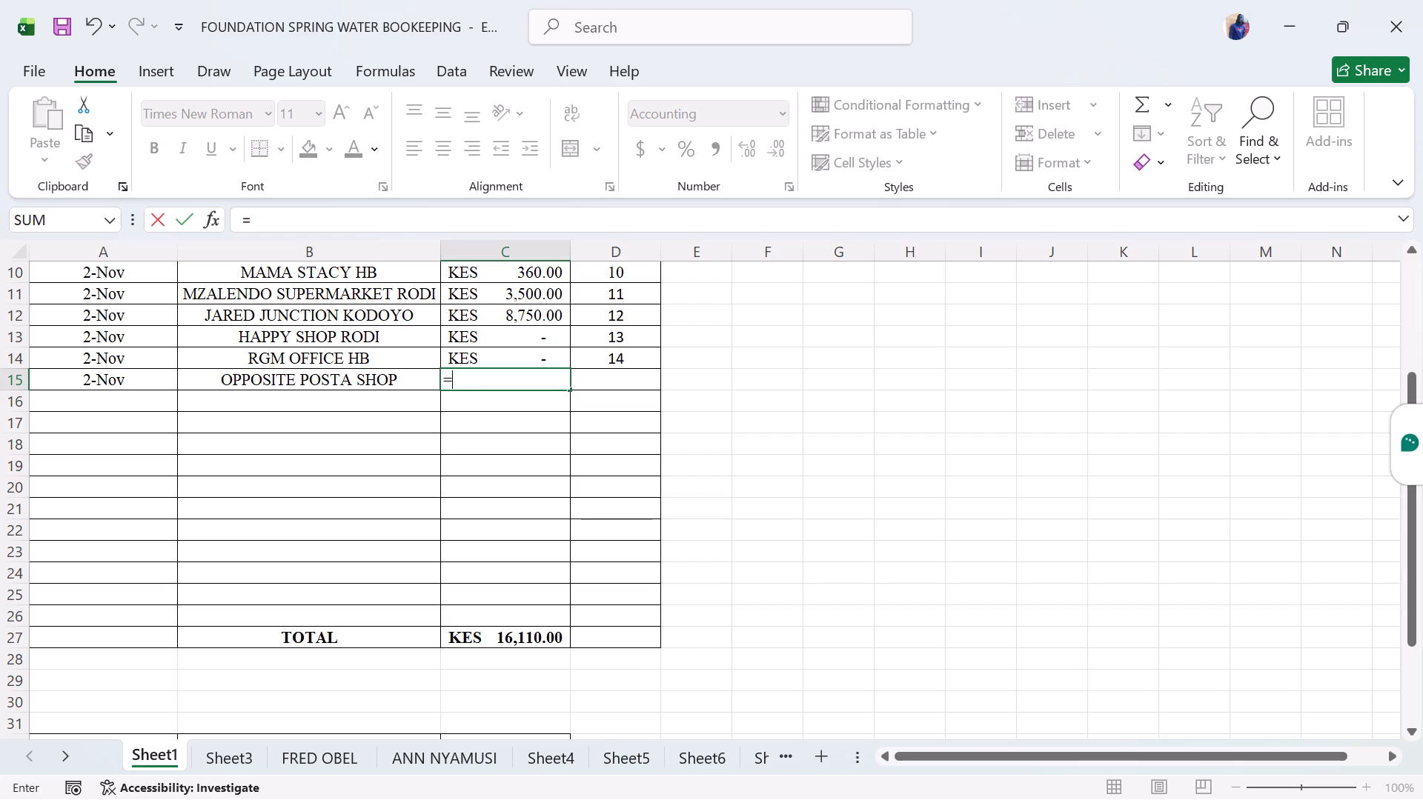
{"action": "left_click", "coordinate": [71, 751]}
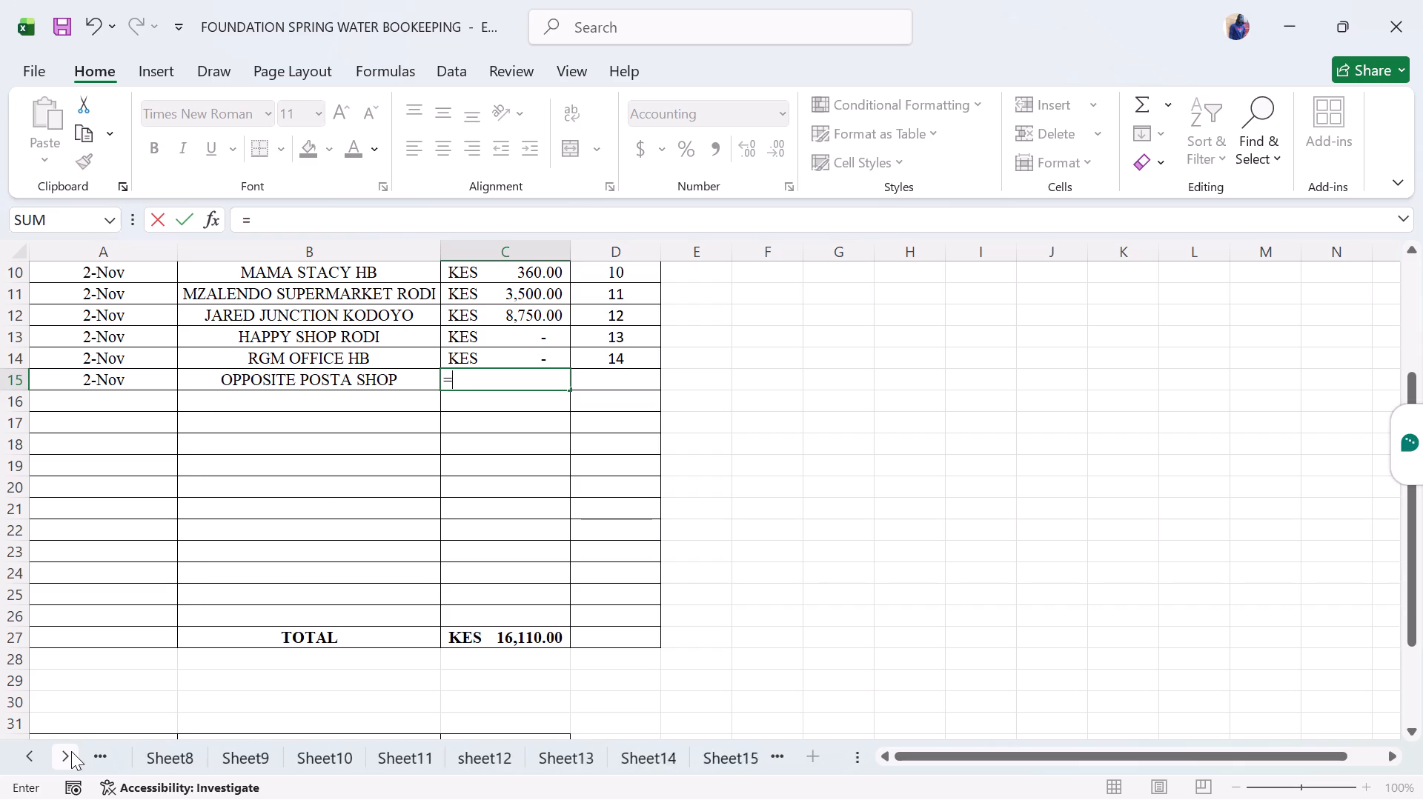
{"action": "left_click", "coordinate": [707, 765]}
{"action": "left_click", "coordinate": [517, 450]}
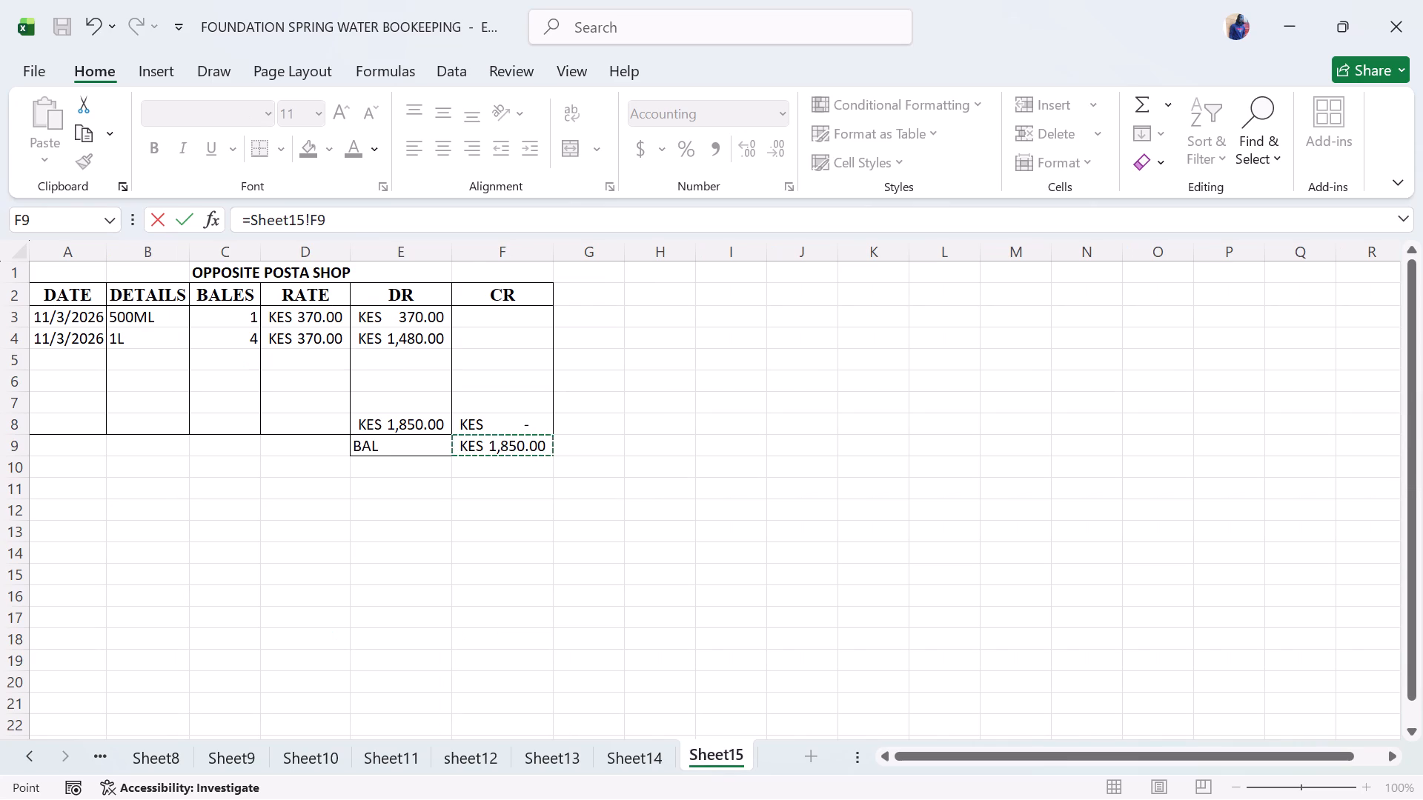
{"action": "key", "text": "Return"}
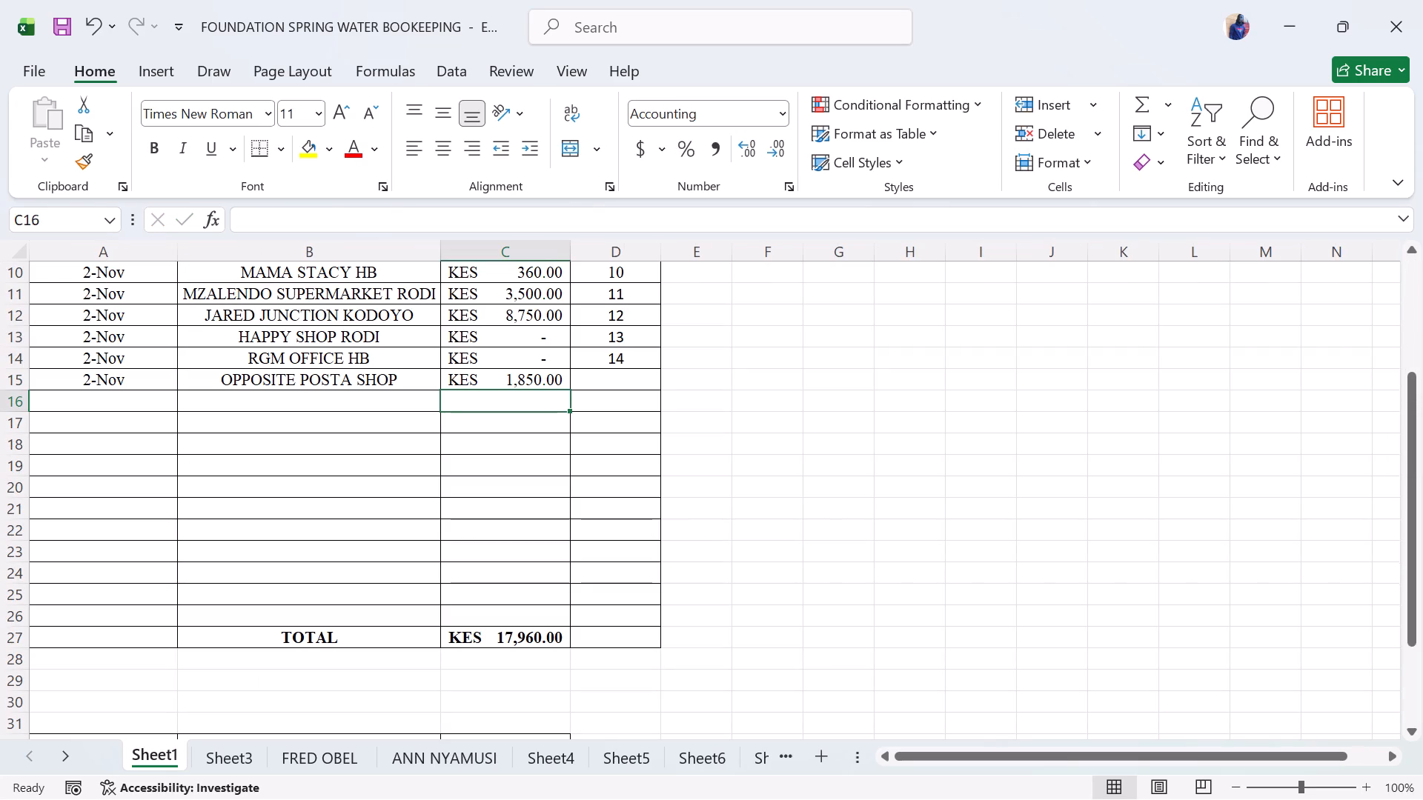
Save the bookkeeping workbook.
{"action": "left_click", "coordinate": [621, 396]}
{"action": "scroll", "coordinate": [675, 501], "scroll_direction": "down", "scroll_amount": 2}
{"action": "scroll", "coordinate": [675, 501], "scroll_direction": "up", "scroll_amount": 1}
{"action": "scroll", "coordinate": [675, 501], "scroll_direction": "down", "scroll_amount": 1}
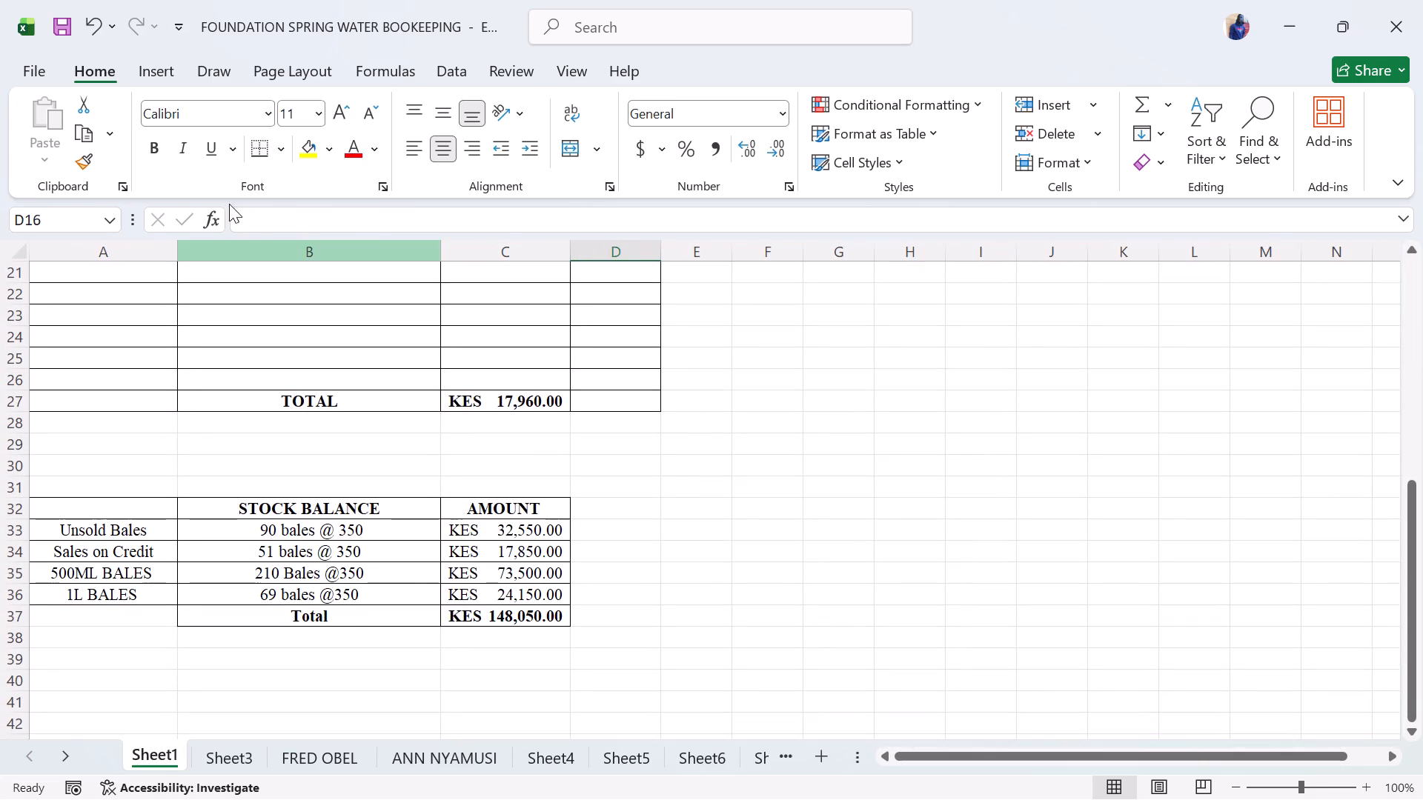
{"action": "left_click", "coordinate": [62, 0]}
{"action": "left_click", "coordinate": [62, 21]}
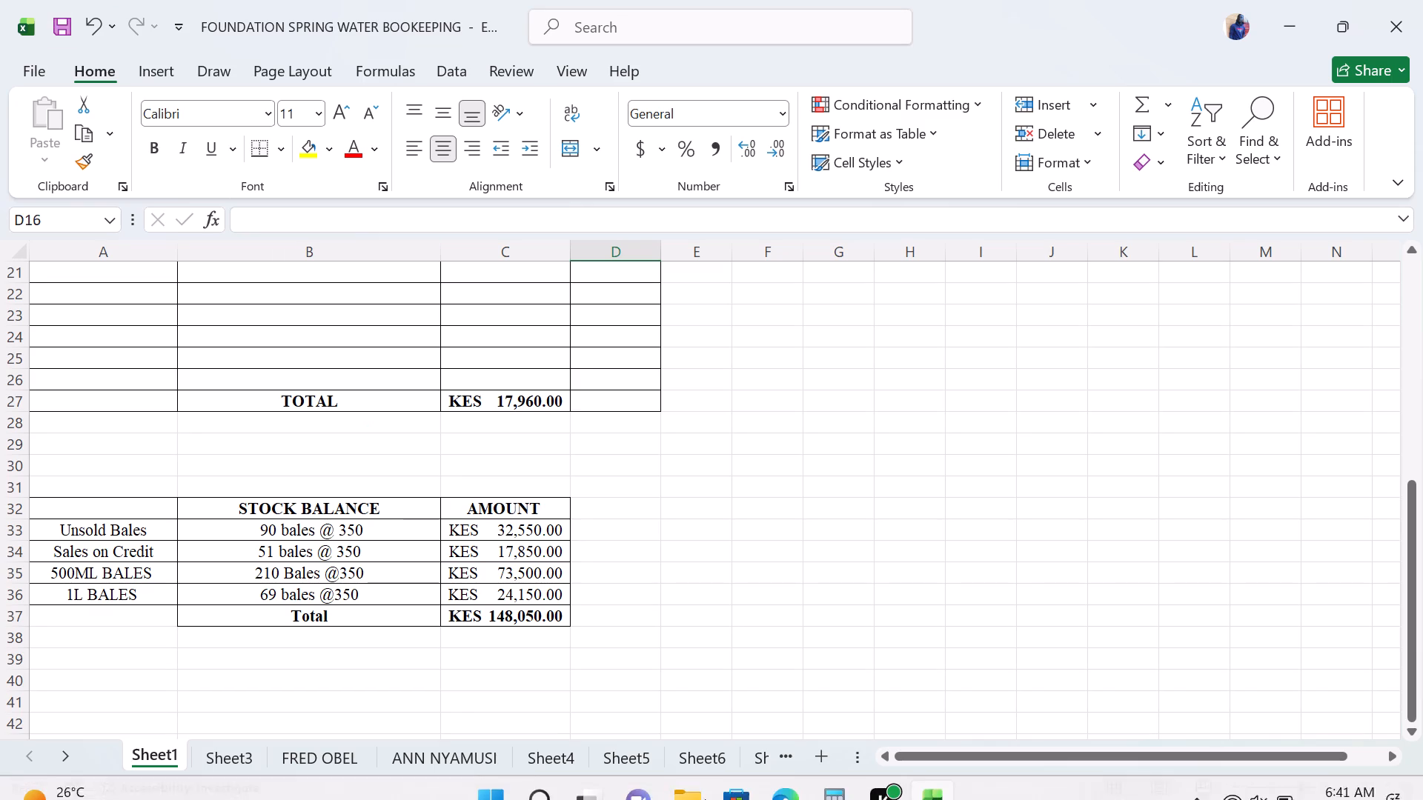
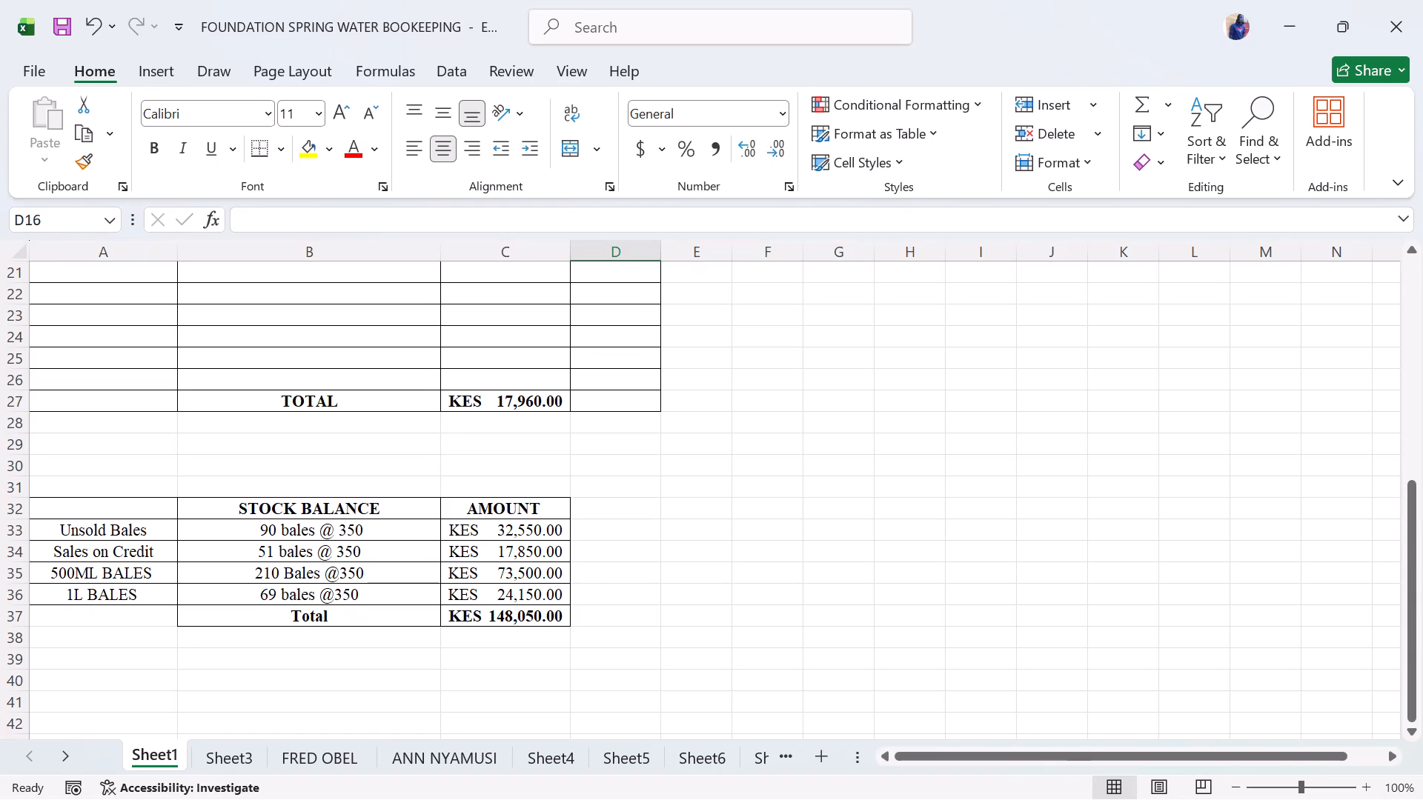
Review the Sheet1 customer summary and stock balance, check several individual customer ledger sheets, and finish on the OPPOSITE POSTA SHOP ledger in Sheet15.
{"action": "scroll", "coordinate": [657, 359], "scroll_direction": "up", "scroll_amount": 2}
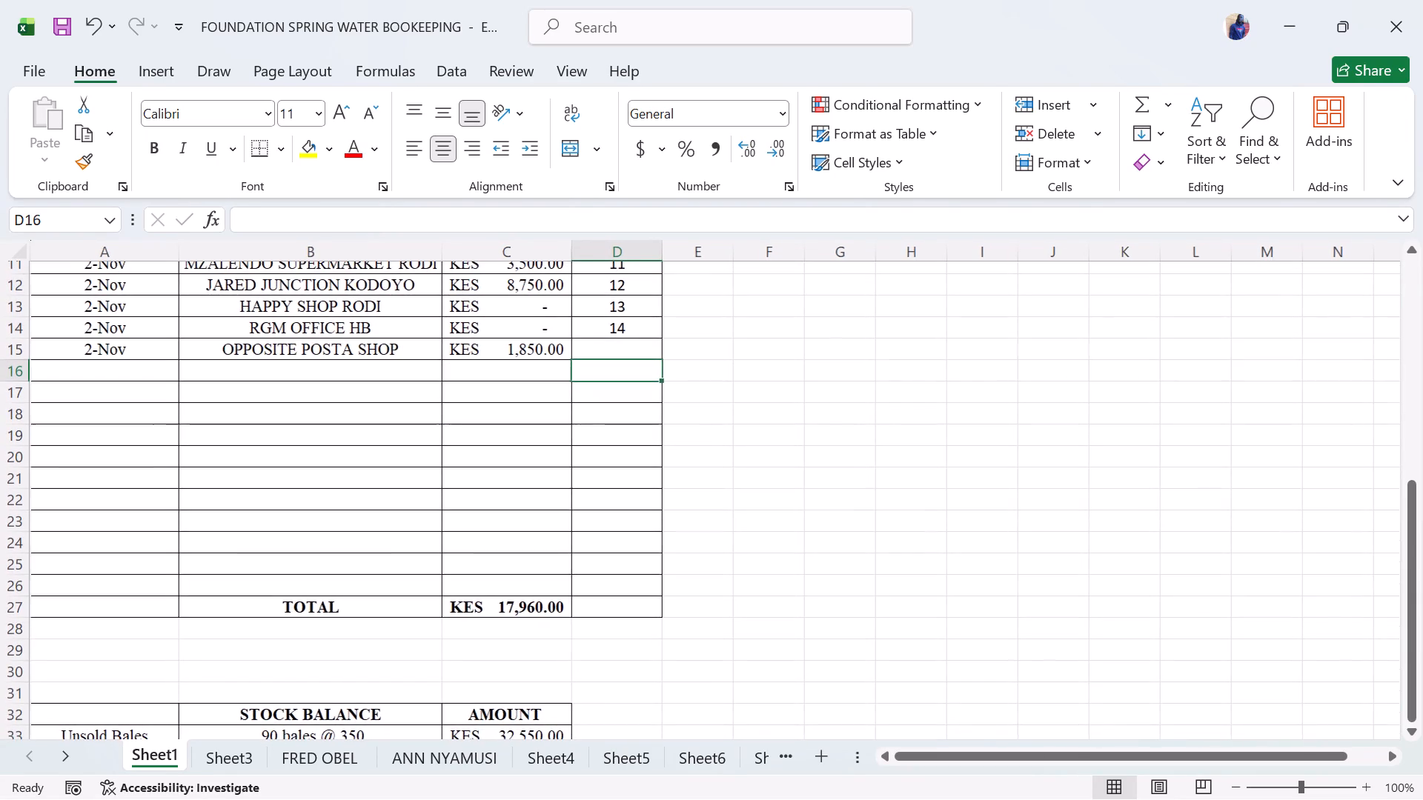
{"action": "scroll", "coordinate": [657, 359], "scroll_direction": "up", "scroll_amount": 1}
{"action": "scroll", "coordinate": [634, 441], "scroll_direction": "down", "scroll_amount": 1}
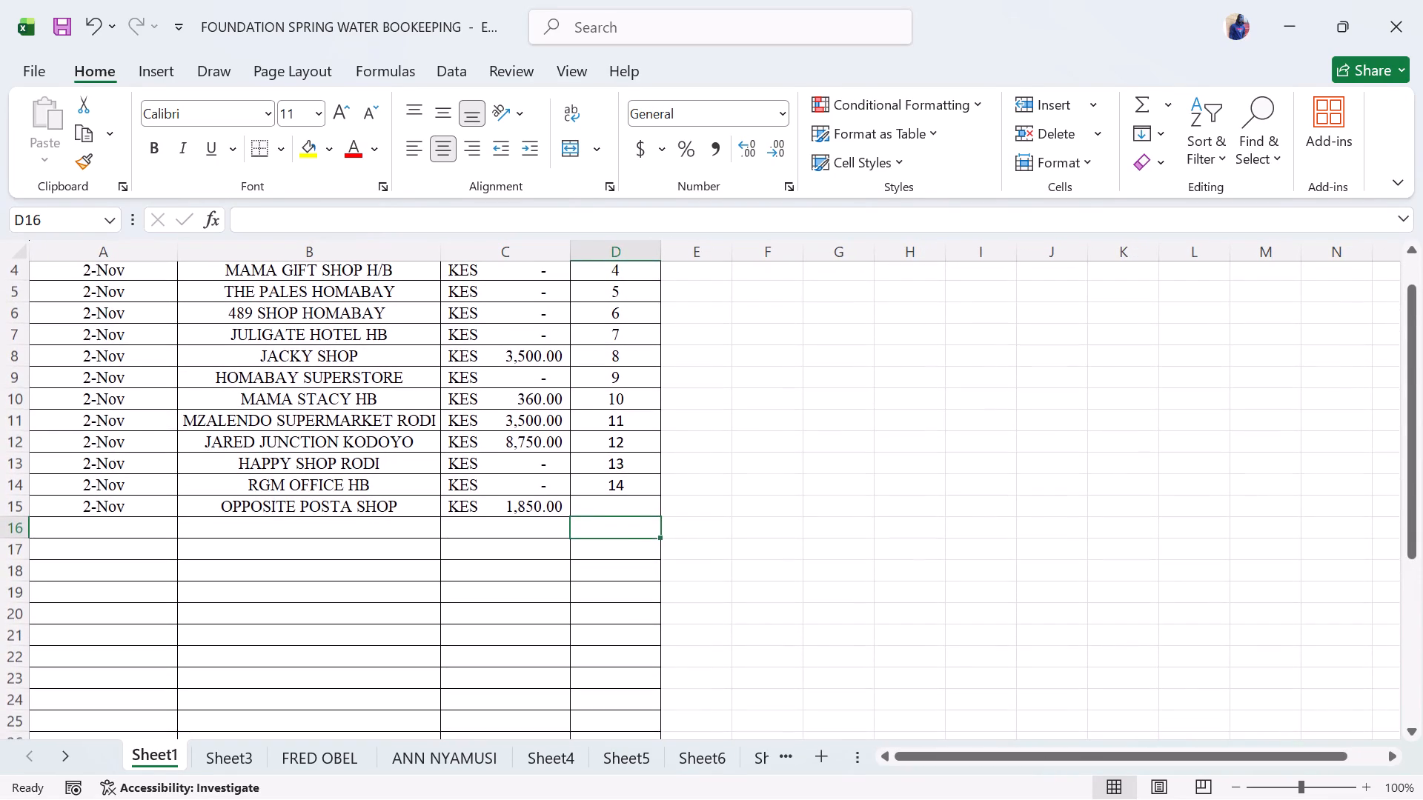
{"action": "scroll", "coordinate": [634, 441], "scroll_direction": "down", "scroll_amount": 1}
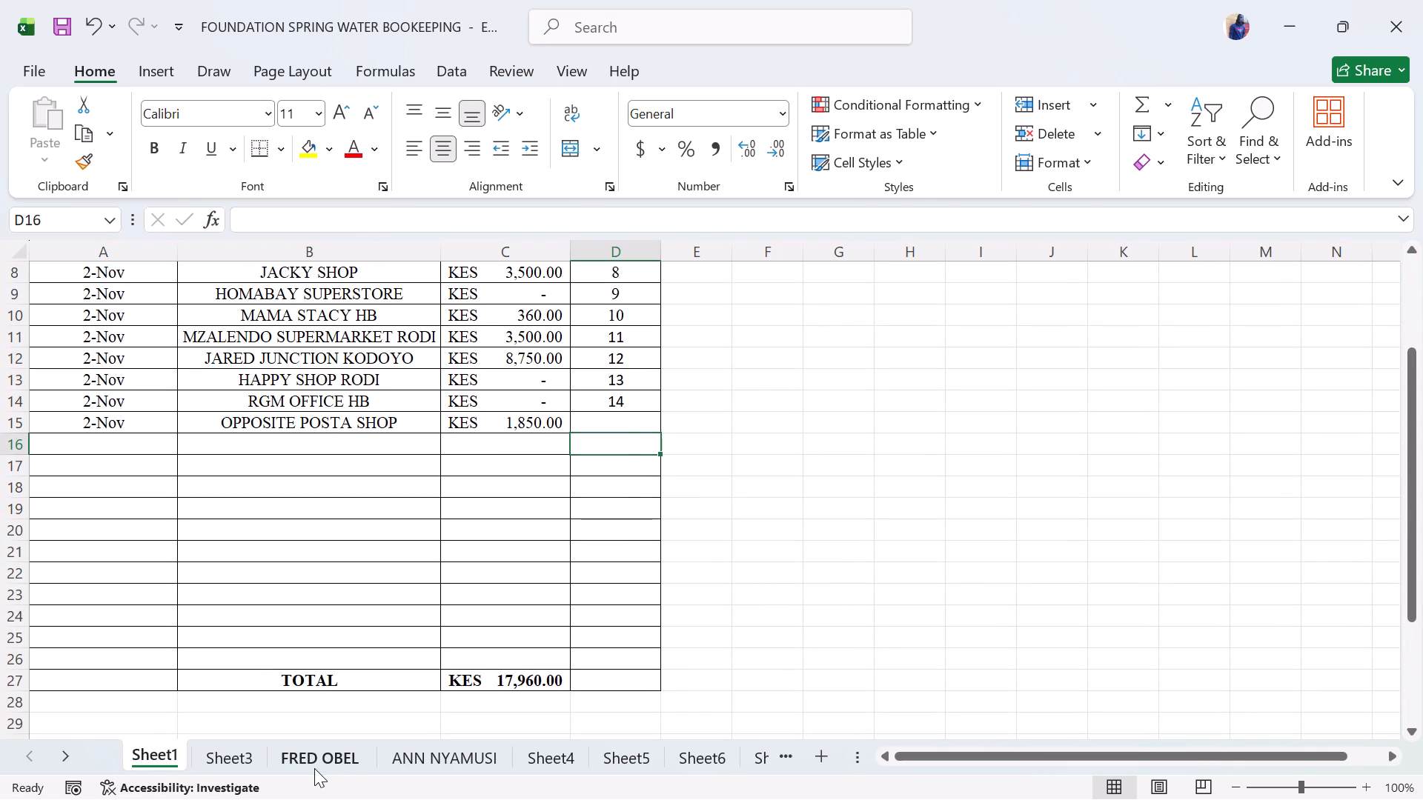
{"action": "left_click", "coordinate": [314, 768]}
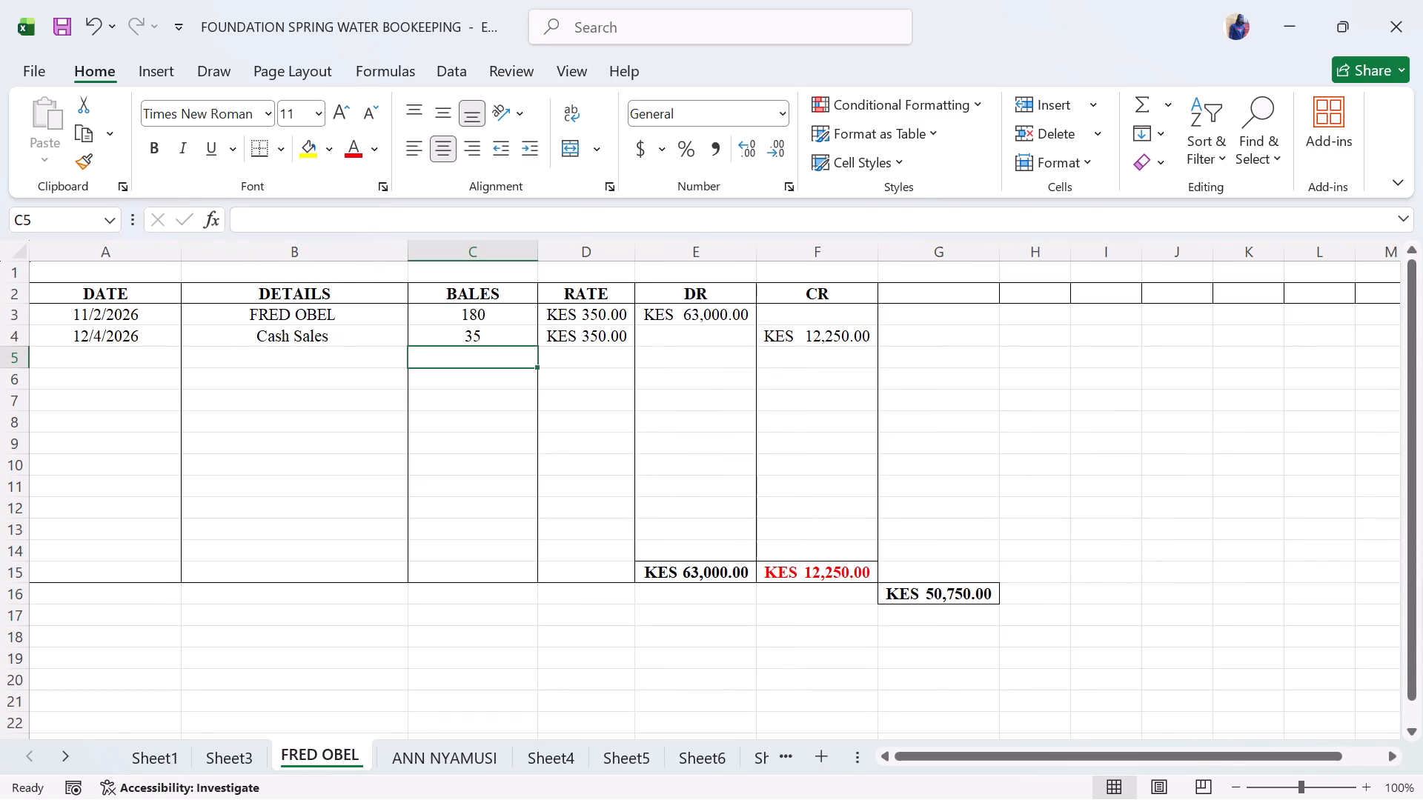
{"action": "left_click", "coordinate": [448, 771]}
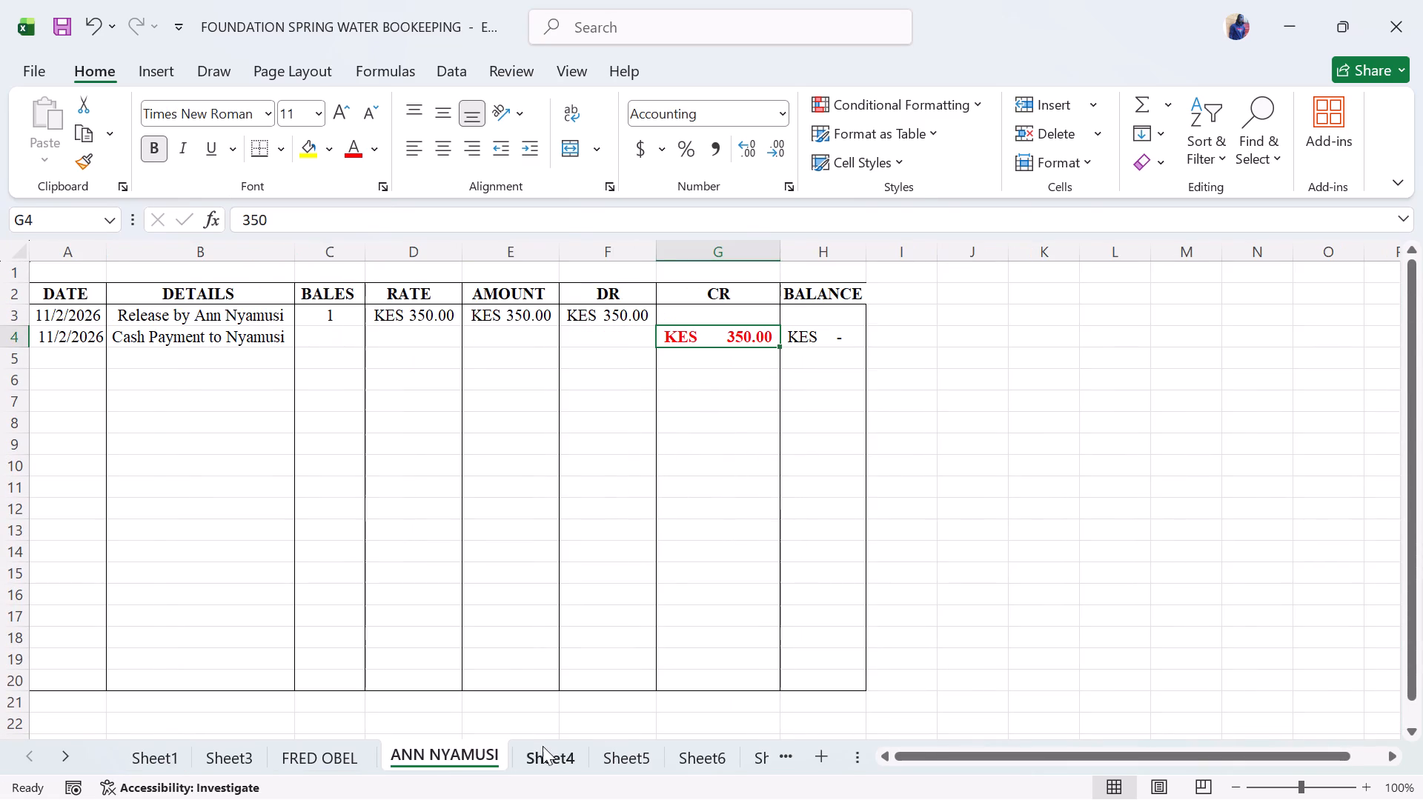
{"action": "left_click", "coordinate": [543, 746]}
{"action": "left_click", "coordinate": [628, 740]}
{"action": "left_click", "coordinate": [679, 750]}
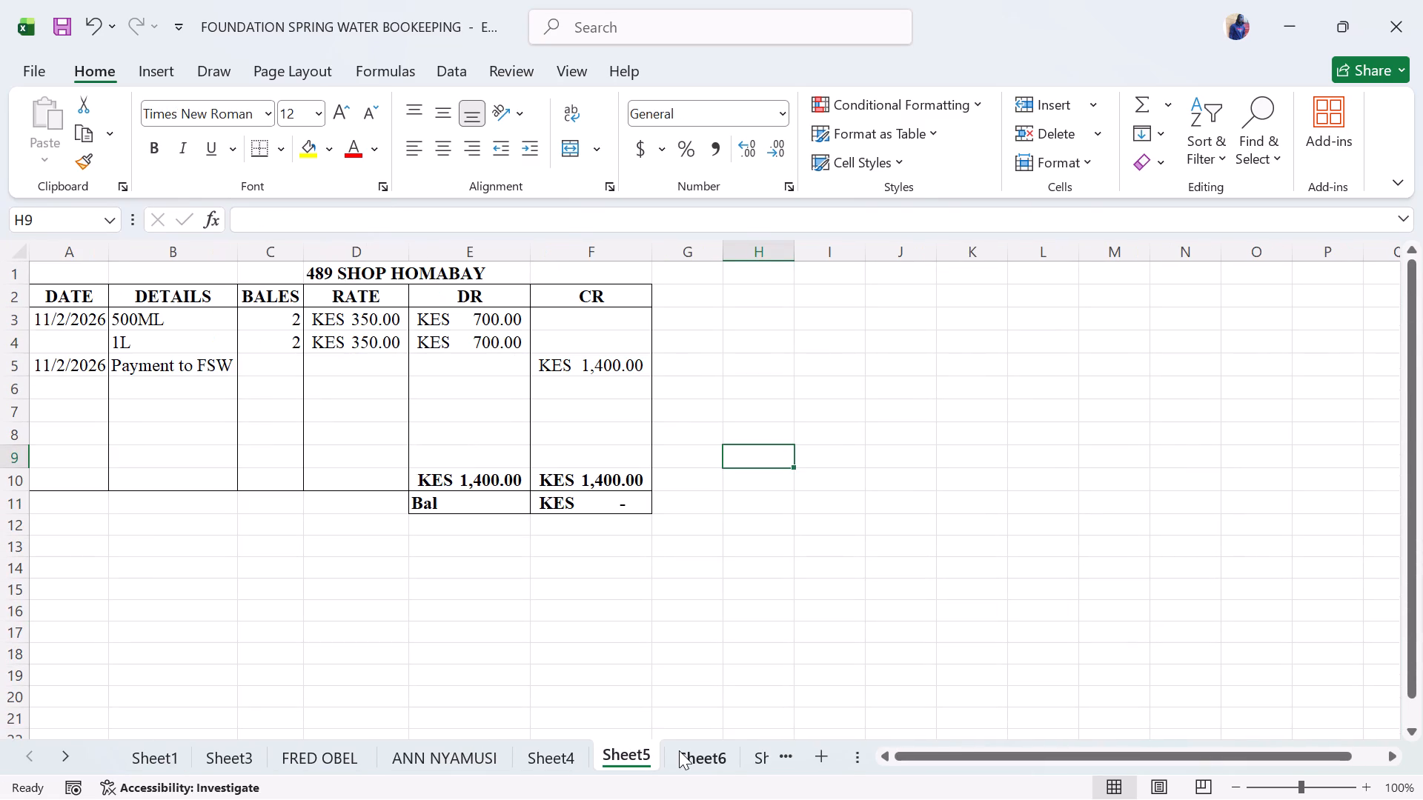
{"action": "triple_click", "coordinate": [59, 762]}
{"action": "left_click", "coordinate": [59, 762]}
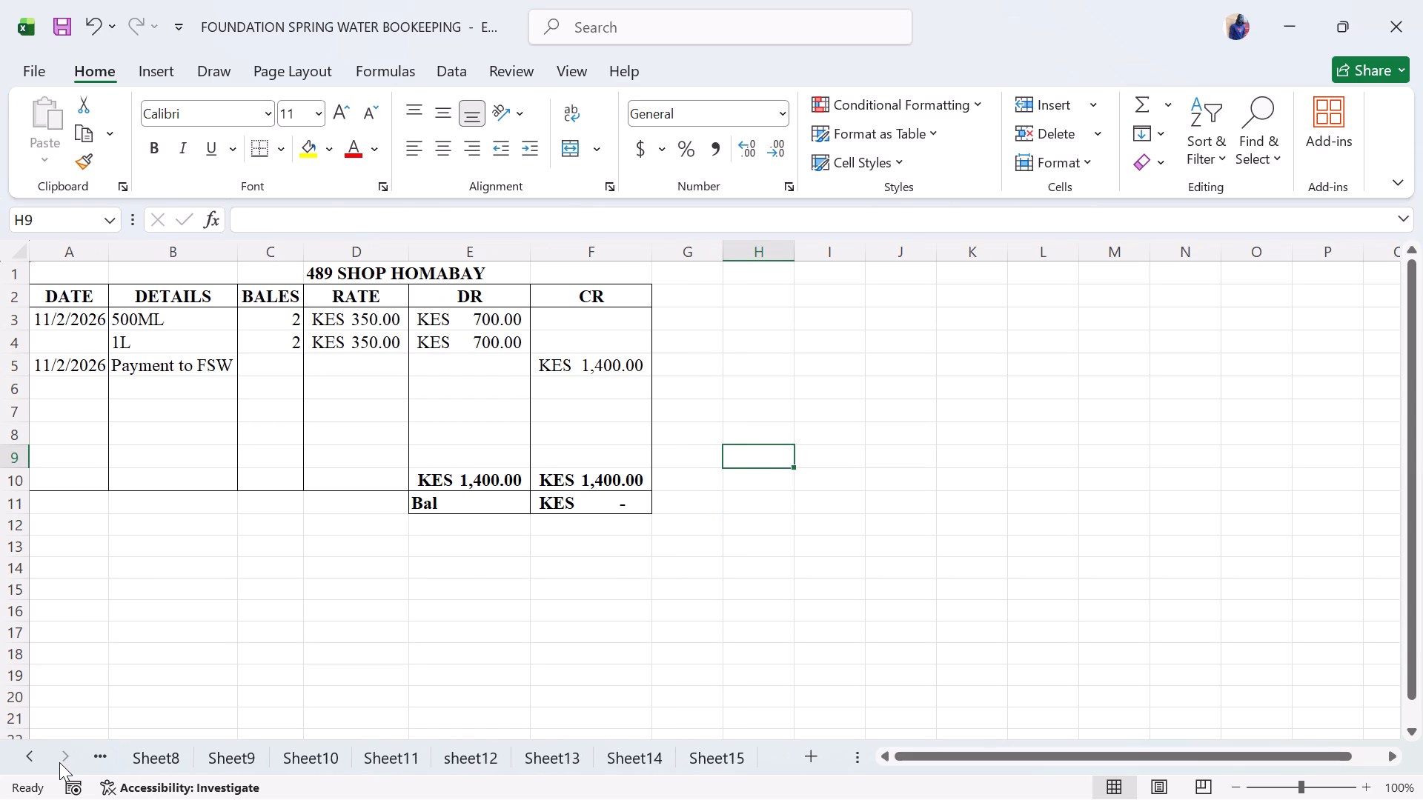
{"action": "left_click", "coordinate": [700, 755]}
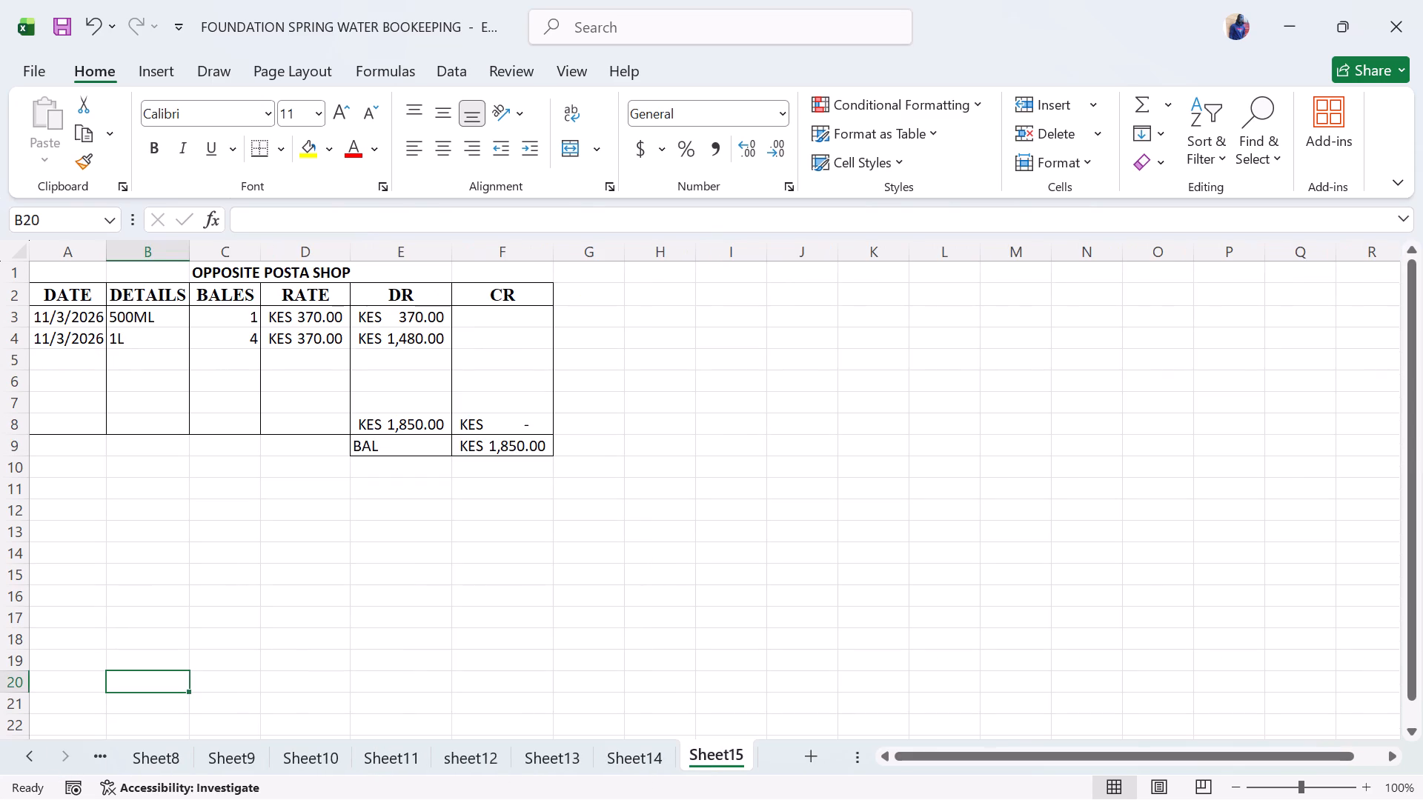
{"action": "scroll", "coordinate": [617, 486], "scroll_direction": "right", "scroll_amount": 1}
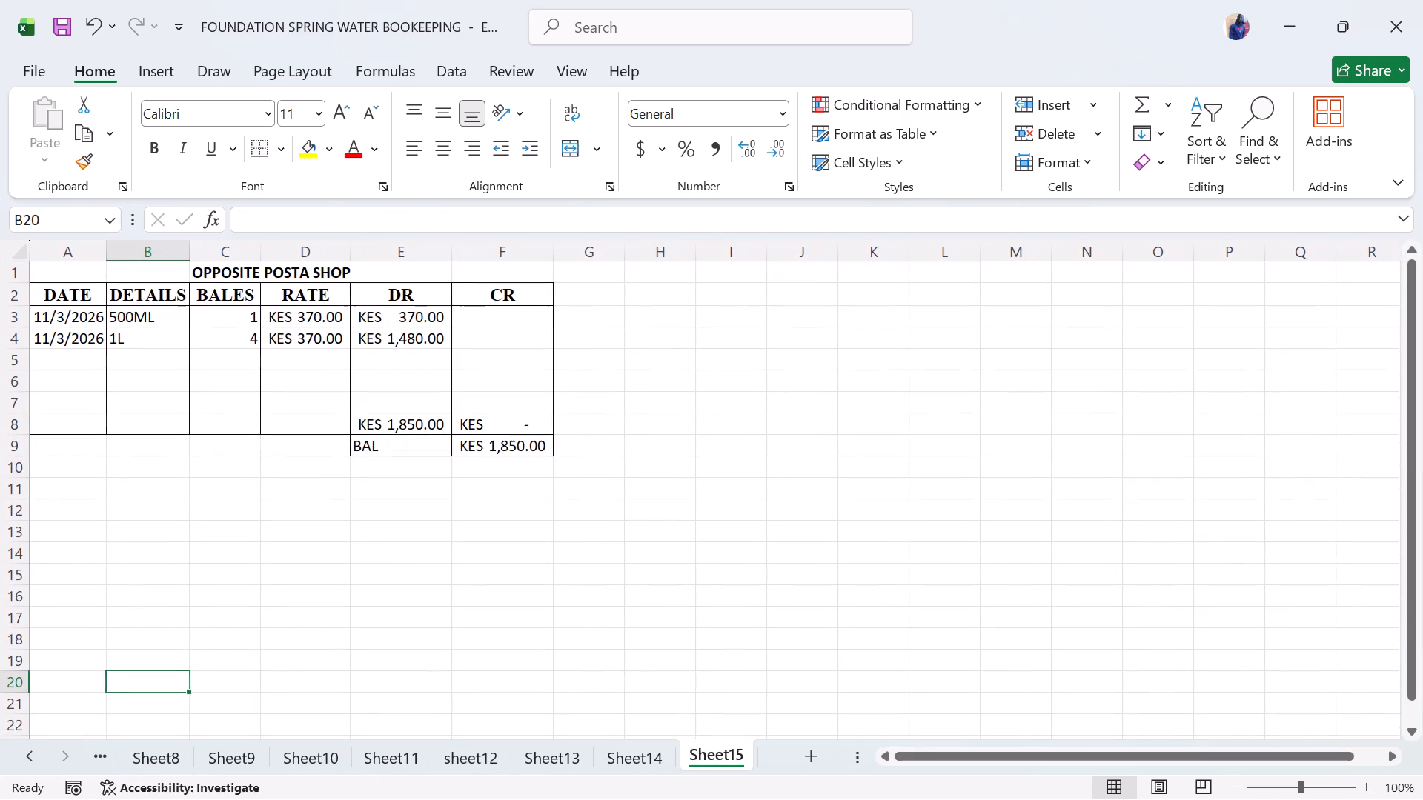